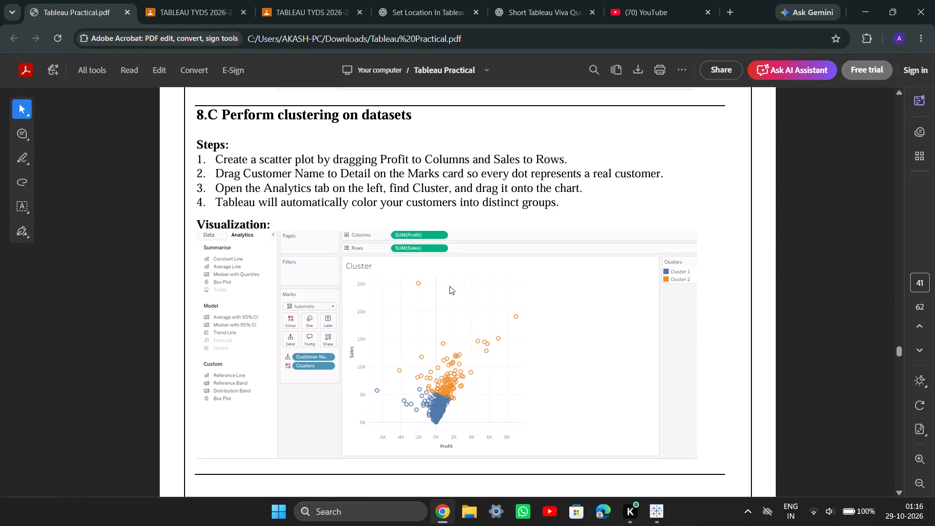
Switch to Tableau, create a new worksheet and place Profit on Rows and Sales on Columns for a scatter plot.
{"action": "left_click", "coordinate": [654, 513]}
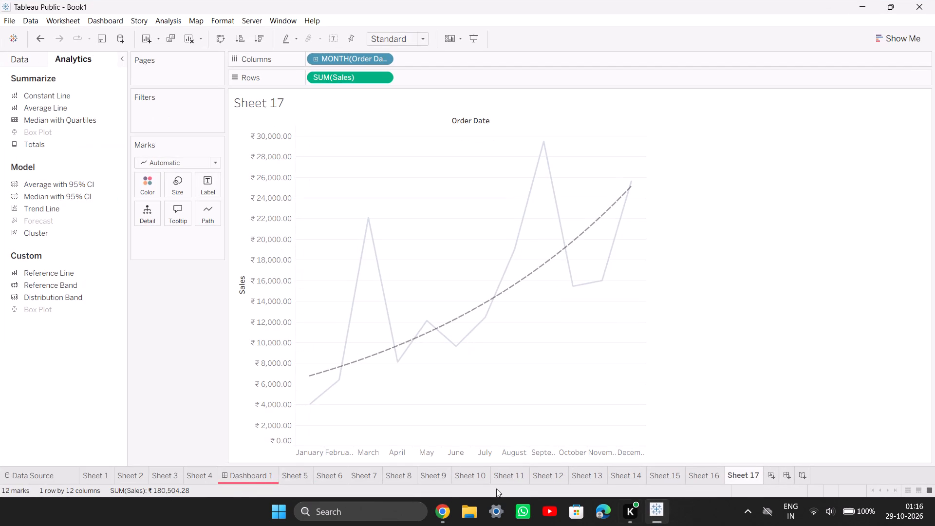
{"action": "left_click", "coordinate": [293, 475]}
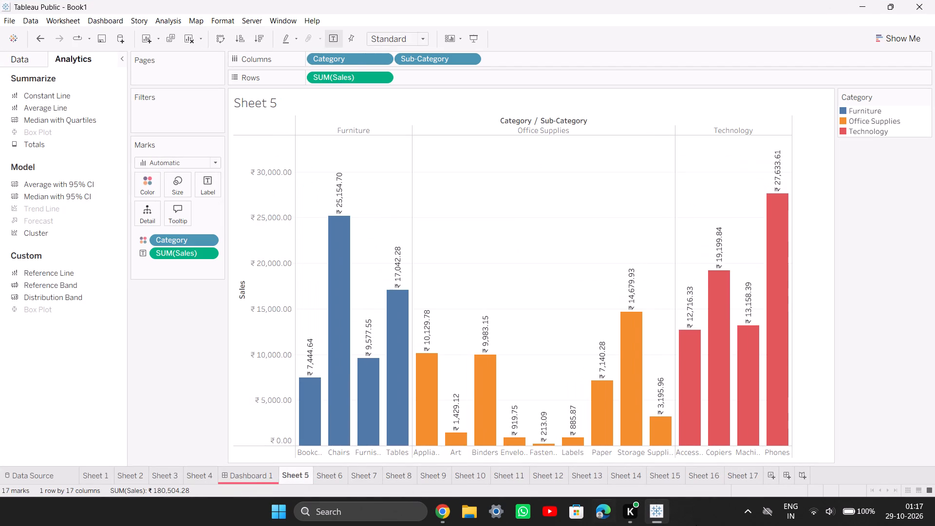
{"action": "left_click", "coordinate": [771, 478]}
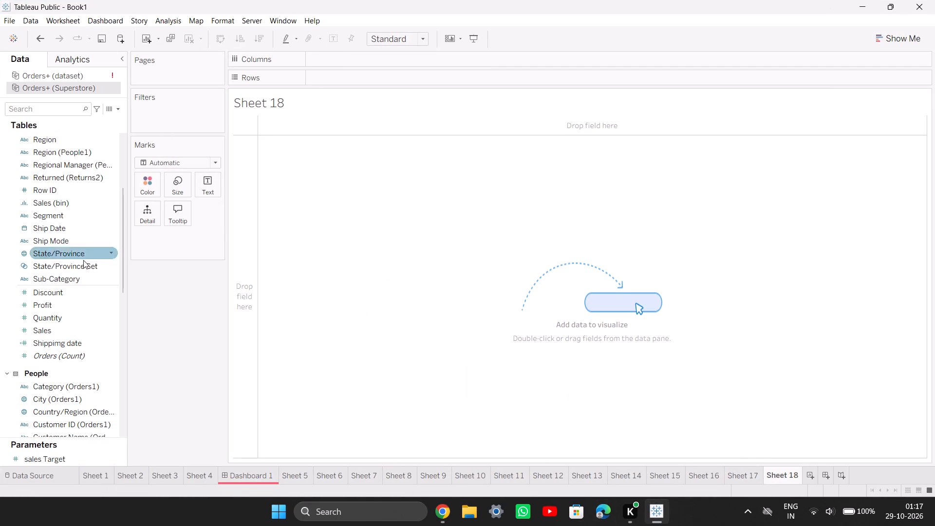
{"action": "left_click_drag", "start_coordinate": [61, 300], "coordinate": [267, 106]}
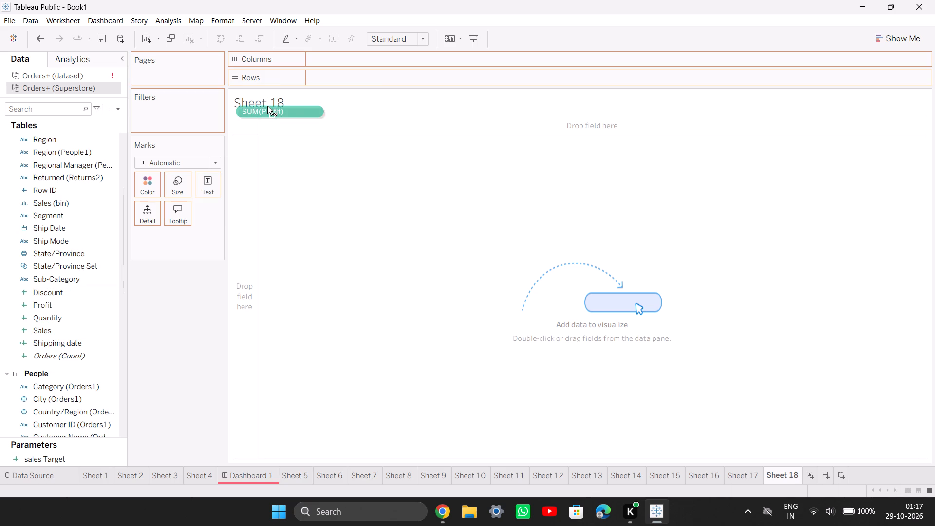
{"action": "left_click_drag", "start_coordinate": [267, 106], "coordinate": [333, 75]}
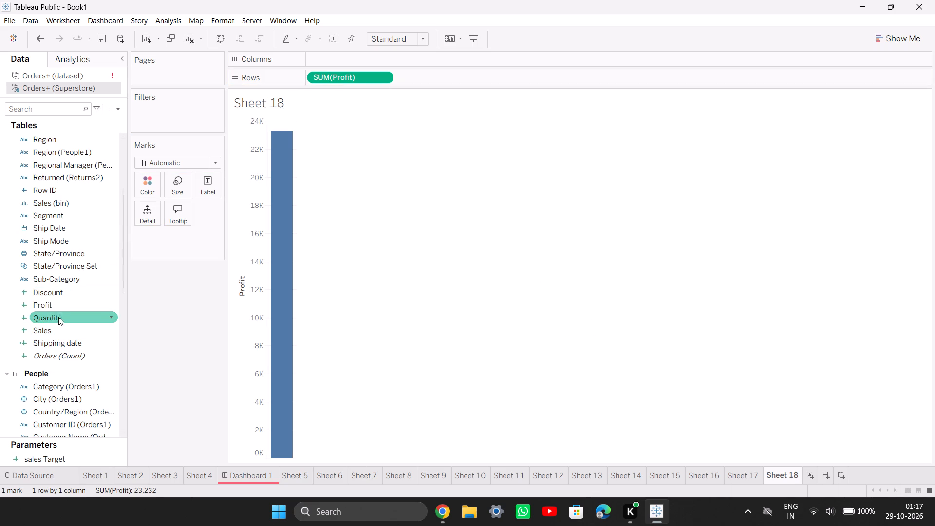
{"action": "left_click_drag", "start_coordinate": [59, 326], "coordinate": [373, 57]}
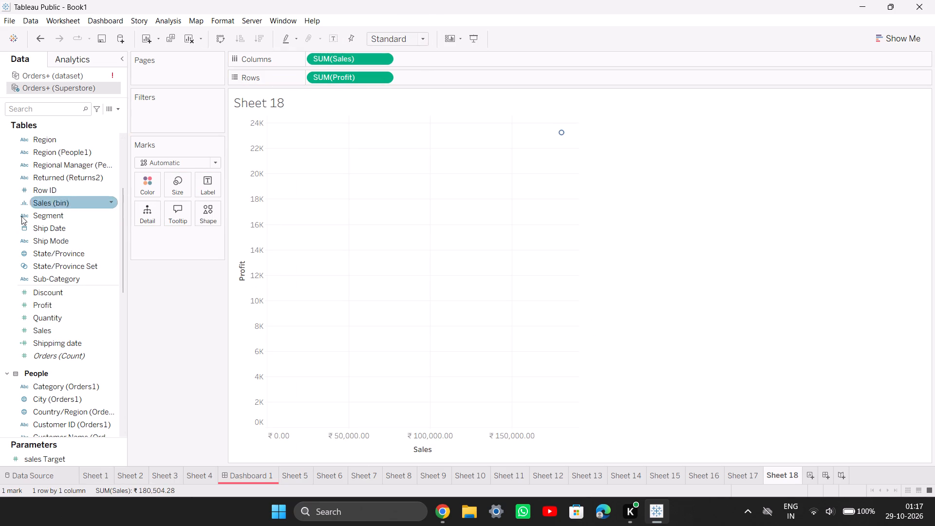
Add Customer ID as a detail of the scatter plot so each dot represents one customer.
{"action": "scroll", "coordinate": [81, 176], "scroll_direction": "up", "scroll_amount": 6}
{"action": "left_click_drag", "start_coordinate": [52, 191], "coordinate": [188, 211]}
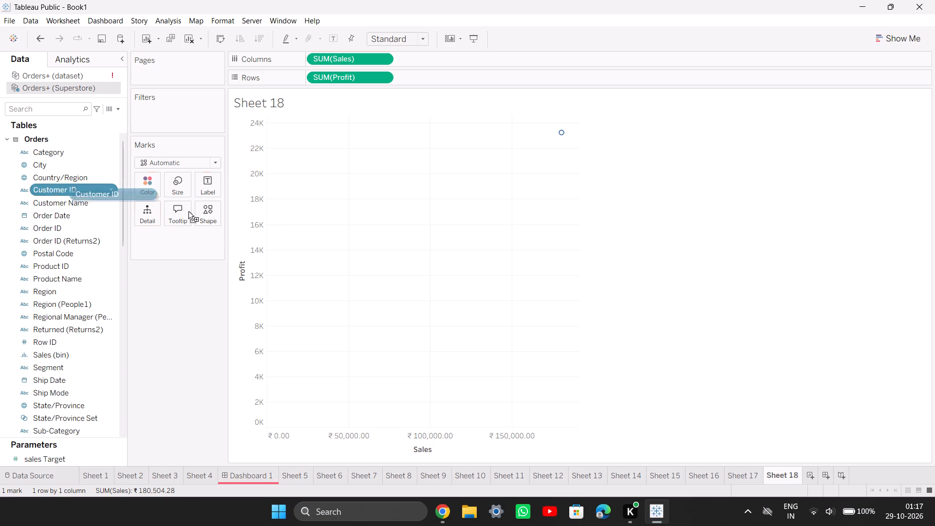
{"action": "left_click_drag", "start_coordinate": [188, 211], "coordinate": [412, 263]}
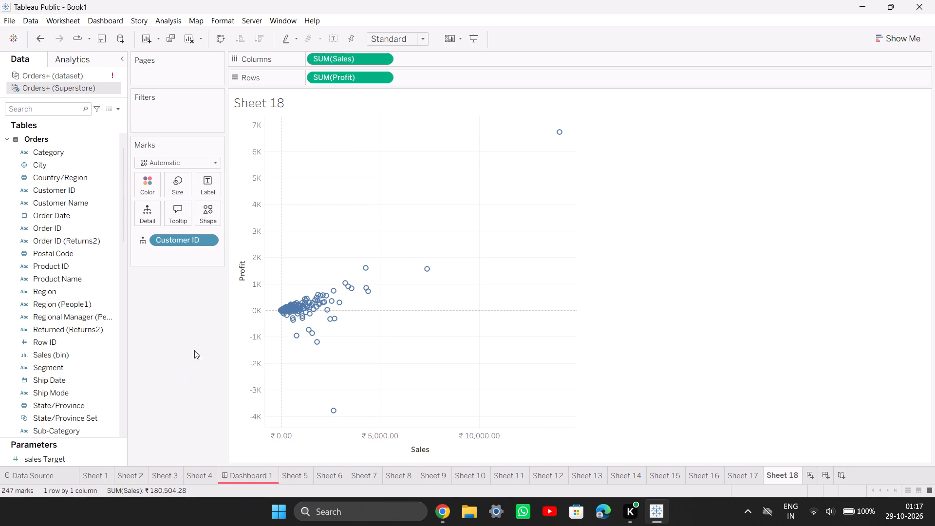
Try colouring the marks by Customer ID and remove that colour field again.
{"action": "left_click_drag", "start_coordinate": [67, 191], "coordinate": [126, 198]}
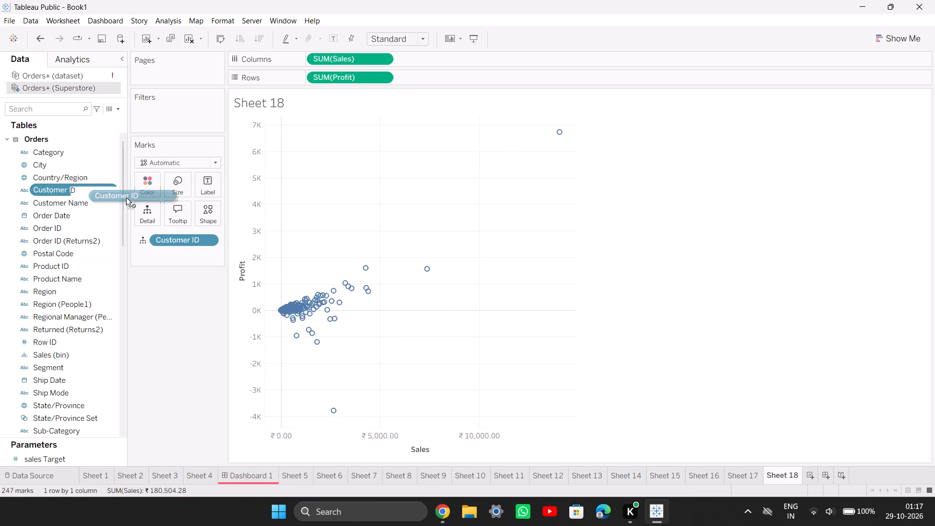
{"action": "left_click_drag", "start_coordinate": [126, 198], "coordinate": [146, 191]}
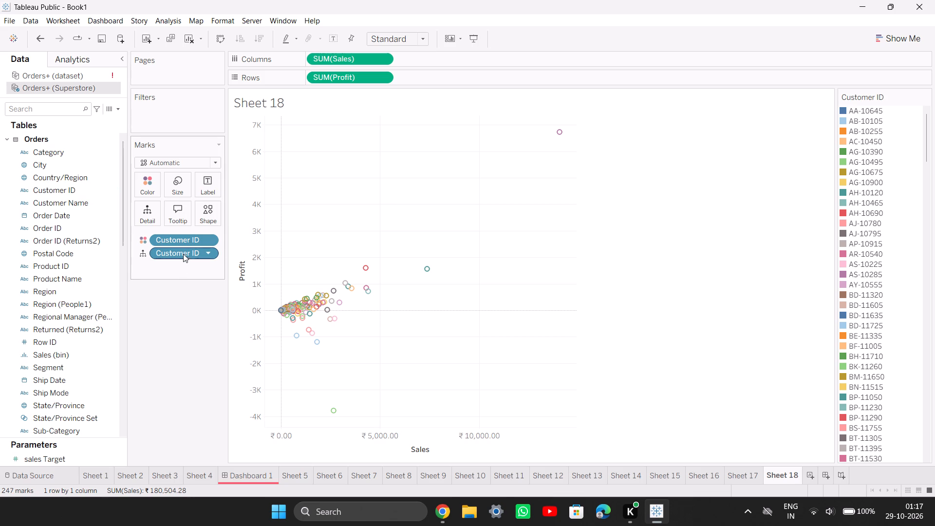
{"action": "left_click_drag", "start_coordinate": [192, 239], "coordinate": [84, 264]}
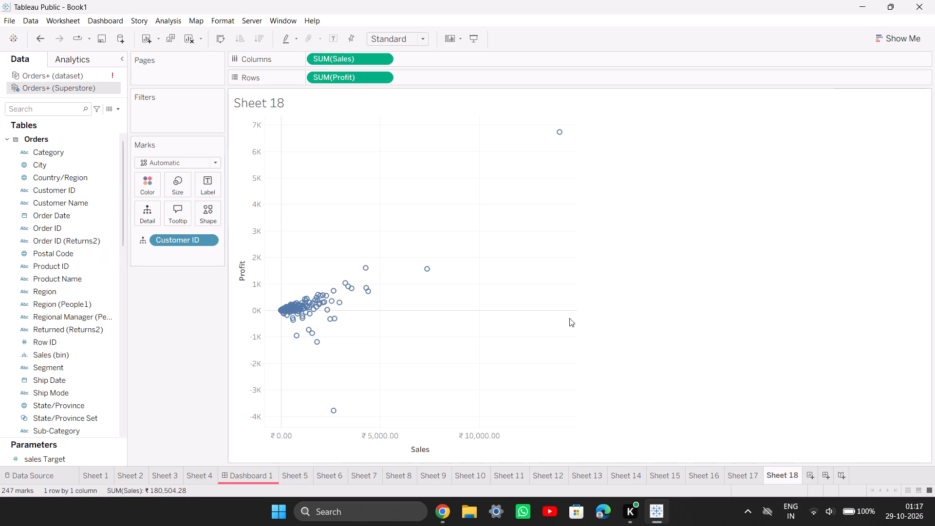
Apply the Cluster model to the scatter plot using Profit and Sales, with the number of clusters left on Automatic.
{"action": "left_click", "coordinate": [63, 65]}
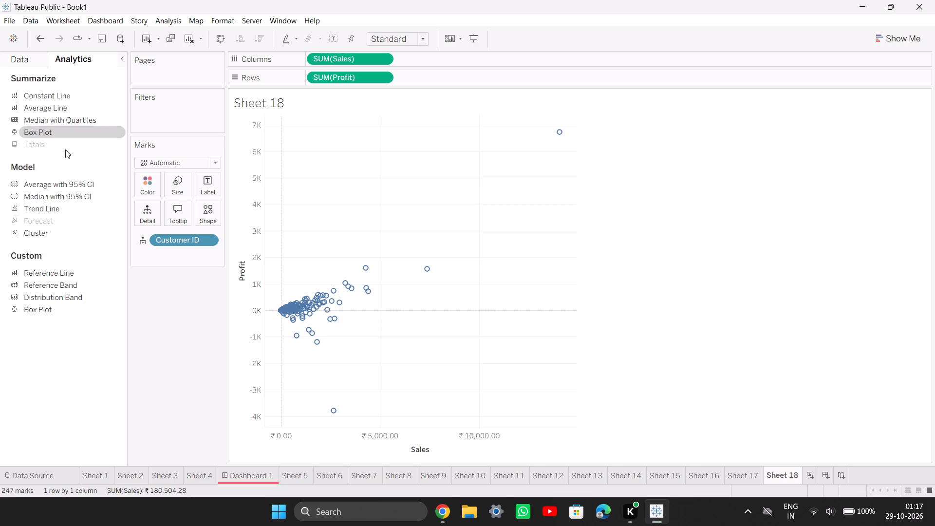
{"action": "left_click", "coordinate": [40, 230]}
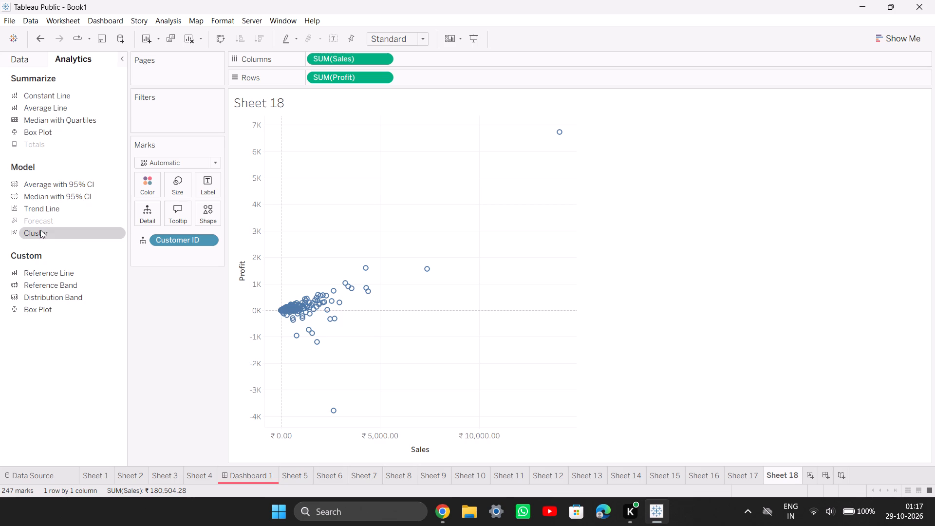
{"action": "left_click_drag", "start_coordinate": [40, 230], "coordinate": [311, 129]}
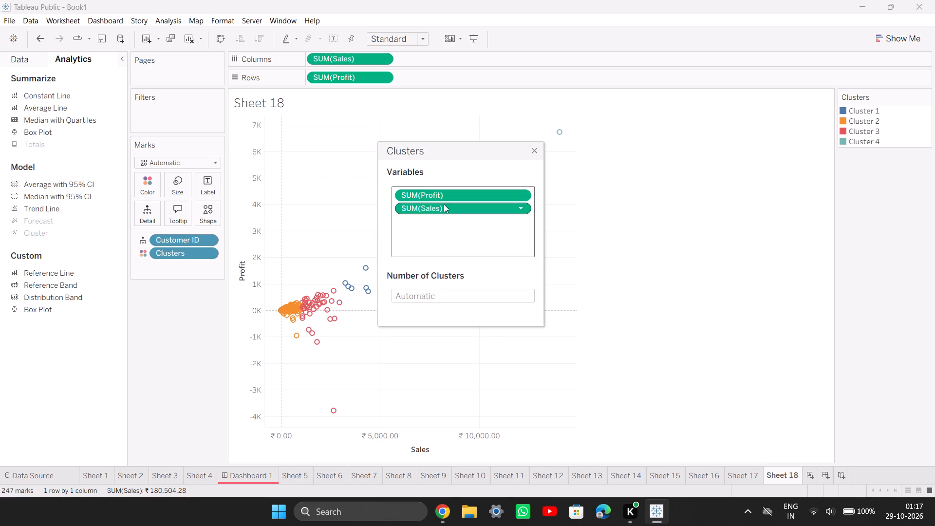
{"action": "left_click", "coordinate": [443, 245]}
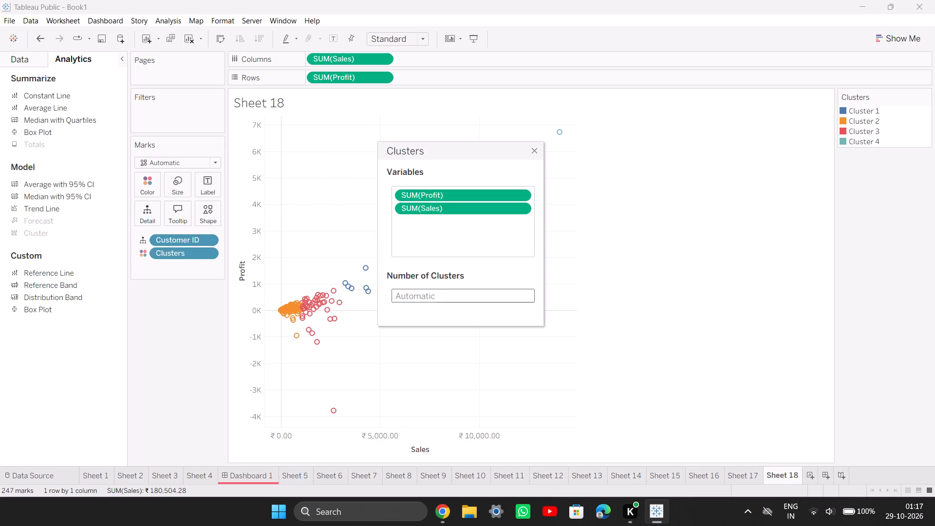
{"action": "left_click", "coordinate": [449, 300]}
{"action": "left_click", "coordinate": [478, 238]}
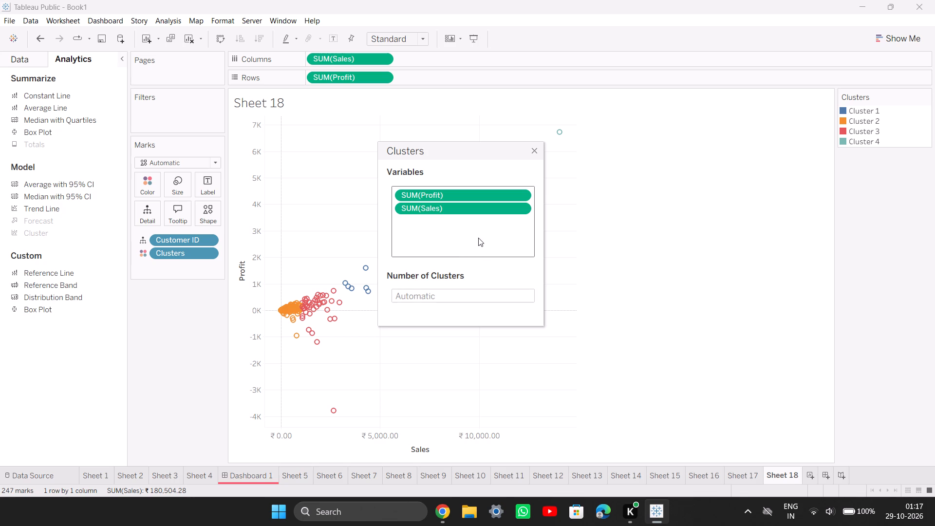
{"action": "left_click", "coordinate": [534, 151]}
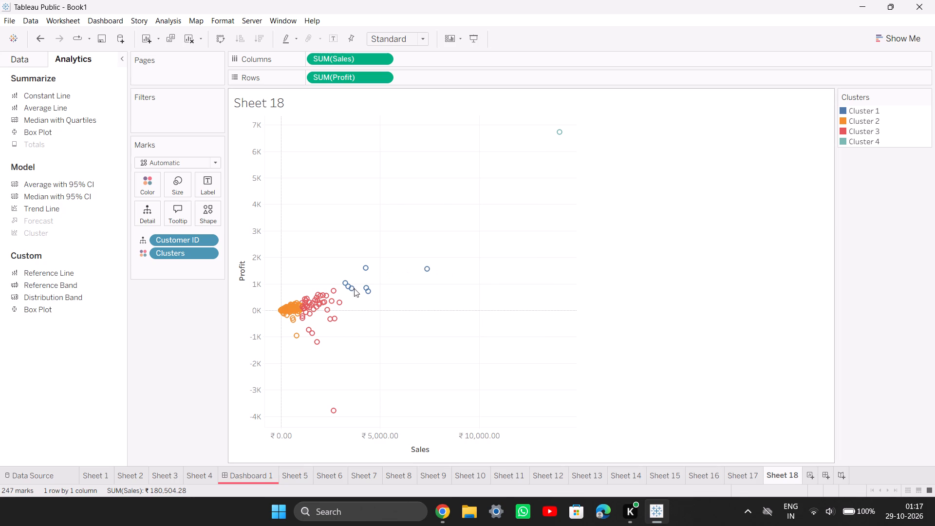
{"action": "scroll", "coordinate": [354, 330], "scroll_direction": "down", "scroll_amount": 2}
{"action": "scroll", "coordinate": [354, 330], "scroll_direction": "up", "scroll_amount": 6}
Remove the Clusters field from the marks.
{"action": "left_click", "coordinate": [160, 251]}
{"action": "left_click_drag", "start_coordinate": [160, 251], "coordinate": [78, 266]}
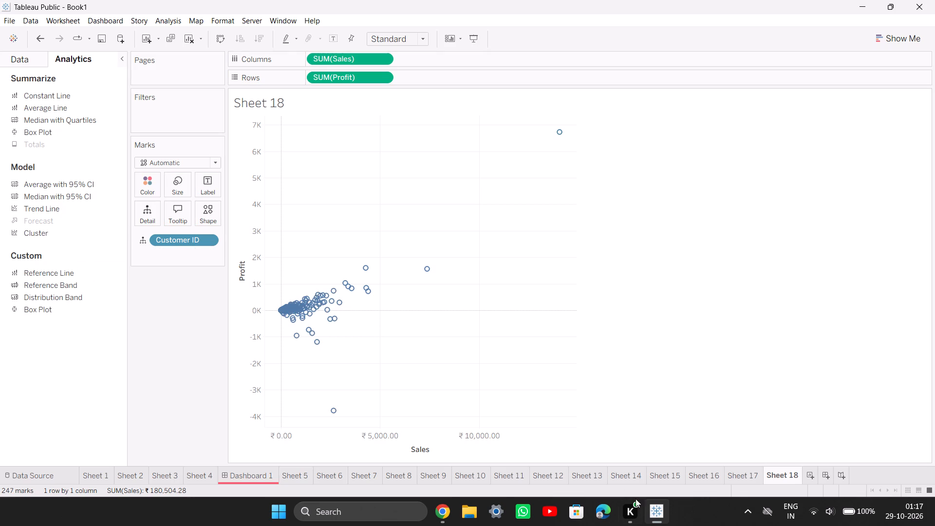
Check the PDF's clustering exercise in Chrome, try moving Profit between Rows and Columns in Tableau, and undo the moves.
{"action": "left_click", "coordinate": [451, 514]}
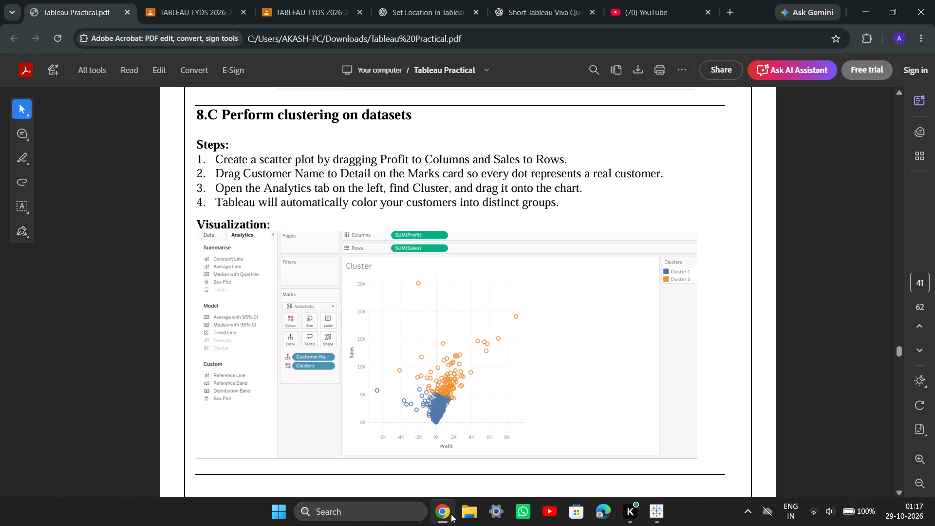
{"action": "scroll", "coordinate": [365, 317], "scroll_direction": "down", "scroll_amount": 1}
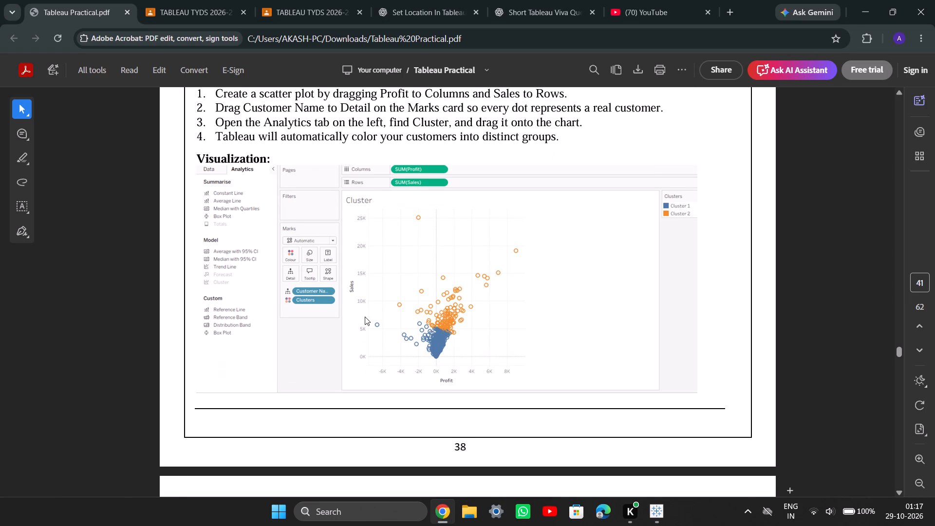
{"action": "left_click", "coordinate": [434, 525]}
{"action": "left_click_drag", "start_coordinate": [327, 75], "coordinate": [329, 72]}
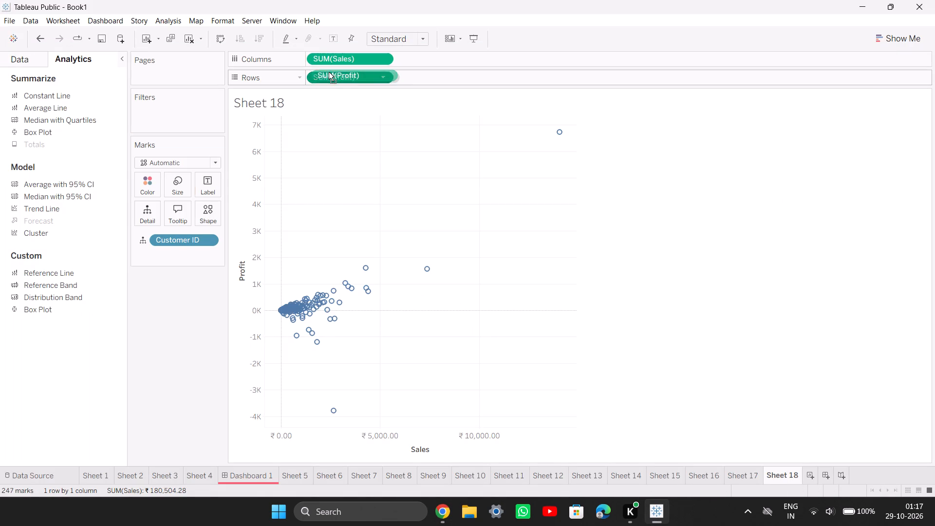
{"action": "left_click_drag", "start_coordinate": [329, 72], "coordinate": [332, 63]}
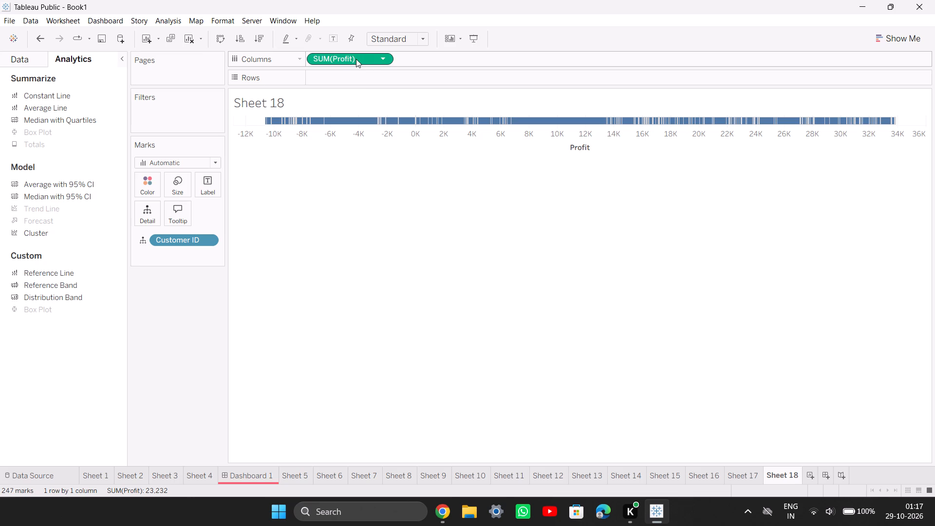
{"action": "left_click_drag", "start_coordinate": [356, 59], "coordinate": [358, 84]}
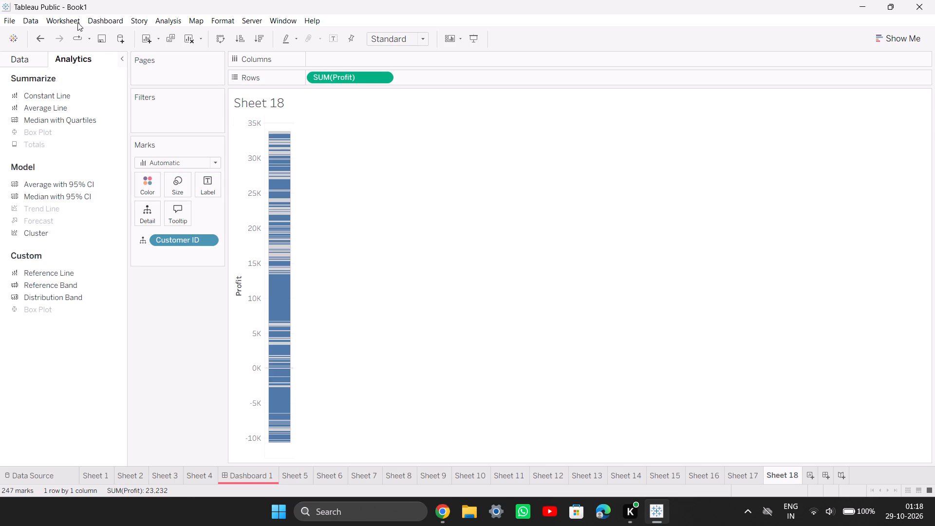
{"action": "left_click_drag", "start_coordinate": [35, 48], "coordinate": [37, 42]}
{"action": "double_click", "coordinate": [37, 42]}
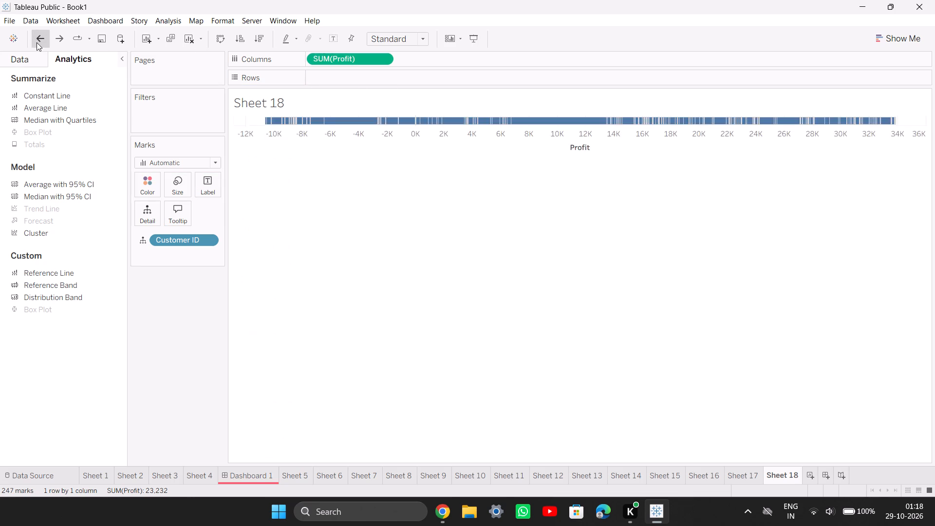
Swap the scatter plot's axes by moving Profit to Columns and Sales to Rows.
{"action": "left_click_drag", "start_coordinate": [365, 76], "coordinate": [472, 60]}
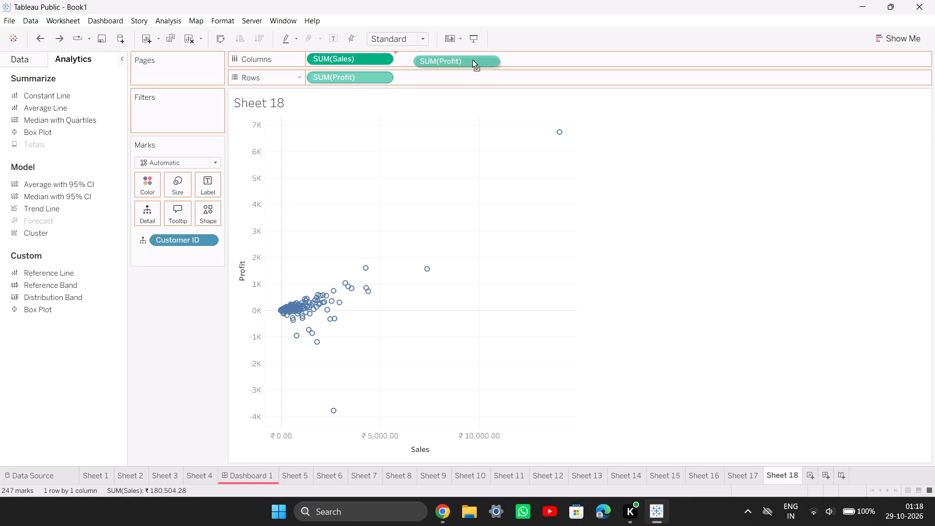
{"action": "left_click_drag", "start_coordinate": [472, 60], "coordinate": [473, 59]}
{"action": "left_click_drag", "start_coordinate": [369, 55], "coordinate": [375, 77]}
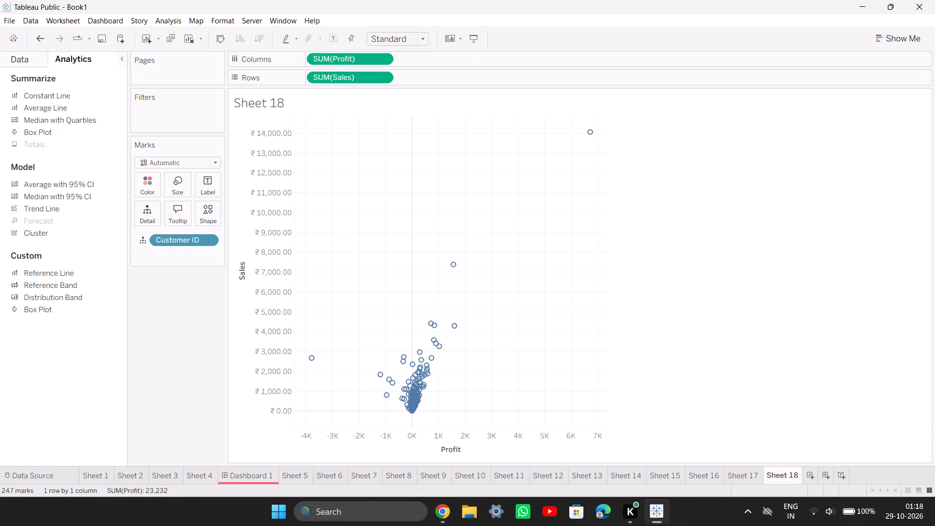
Compare with the PDF's example in Chrome and apply the Cluster model to the Tableau scatter plot with an automatic number of clusters.
{"action": "left_click", "coordinate": [437, 509]}
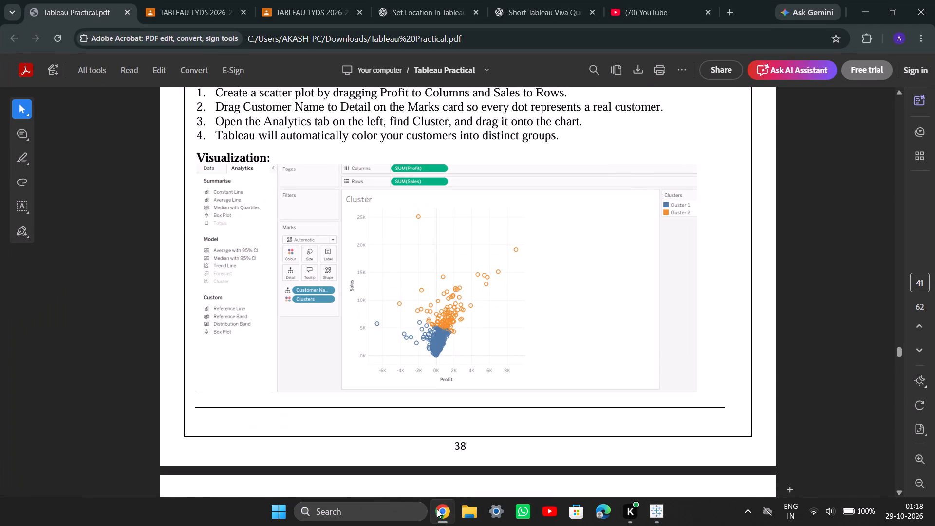
{"action": "left_click", "coordinate": [437, 509]}
{"action": "left_click", "coordinate": [437, 509]}
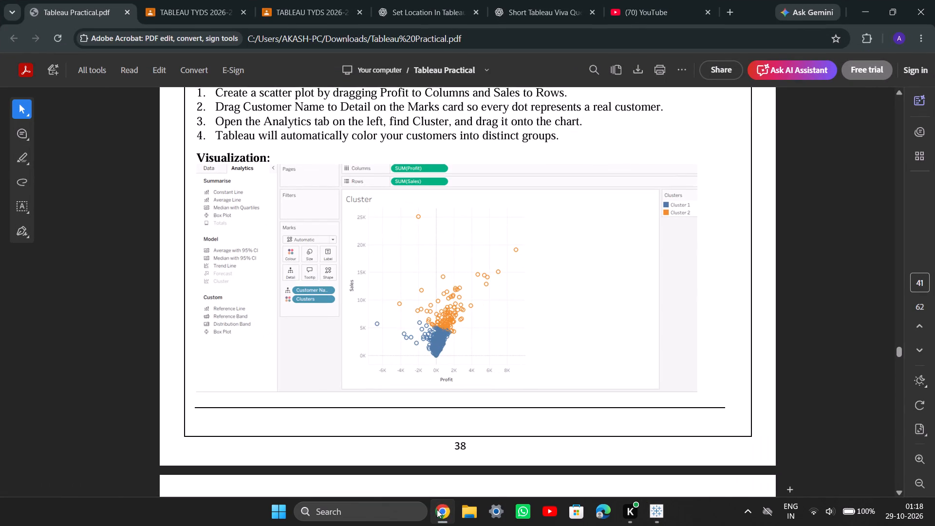
{"action": "left_click", "coordinate": [437, 509]}
{"action": "left_click_drag", "start_coordinate": [58, 228], "coordinate": [94, 219]}
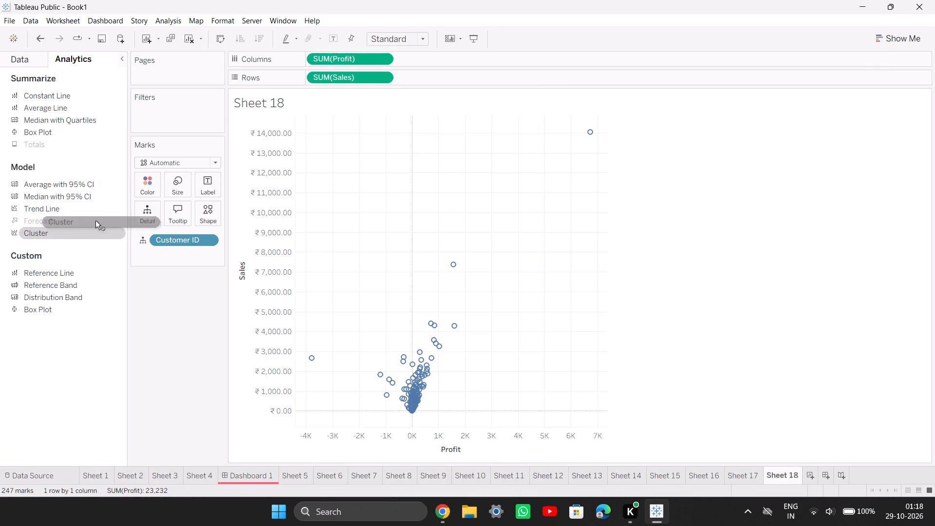
{"action": "left_click_drag", "start_coordinate": [94, 219], "coordinate": [314, 128]}
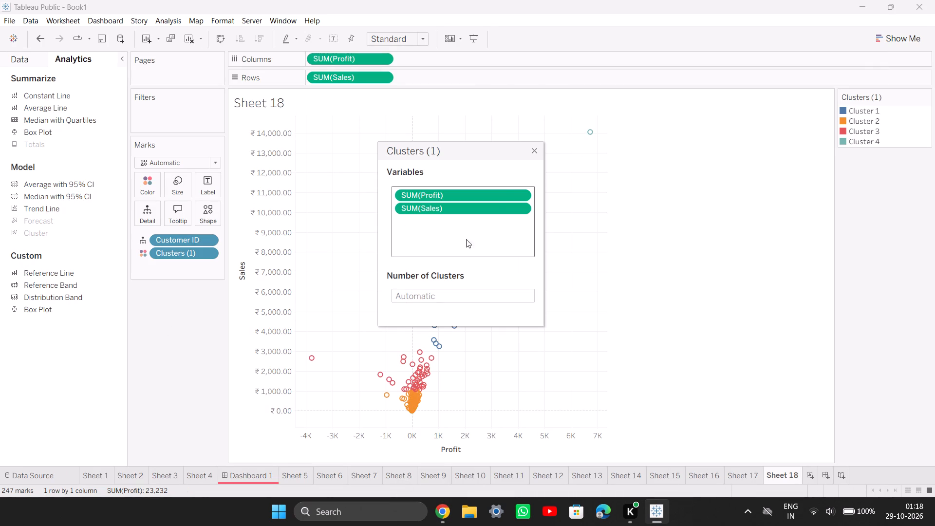
{"action": "left_click", "coordinate": [539, 151]}
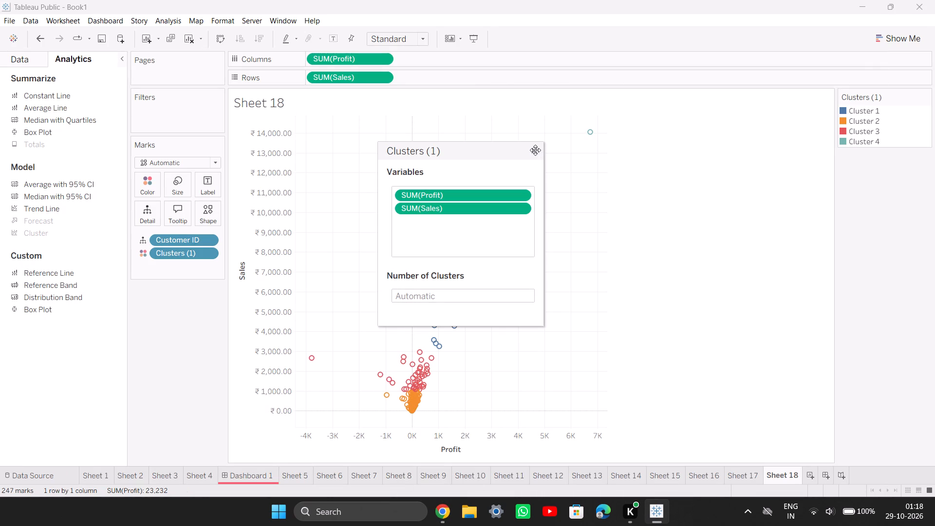
{"action": "left_click", "coordinate": [535, 150]}
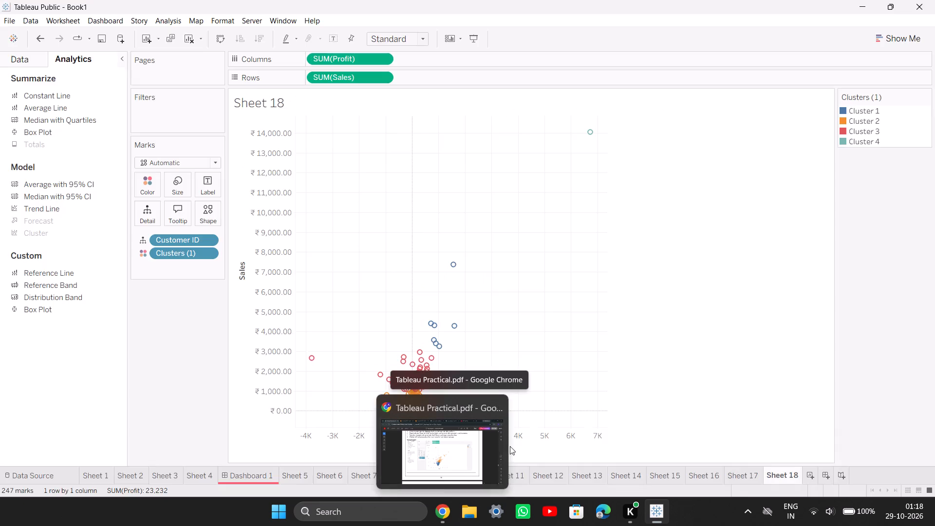
Switch to the practical PDF in Chrome and read the steps and example of exercise 8.D on analyzing distributions.
{"action": "left_click", "coordinate": [500, 452]}
{"action": "scroll", "coordinate": [417, 371], "scroll_direction": "down", "scroll_amount": 2}
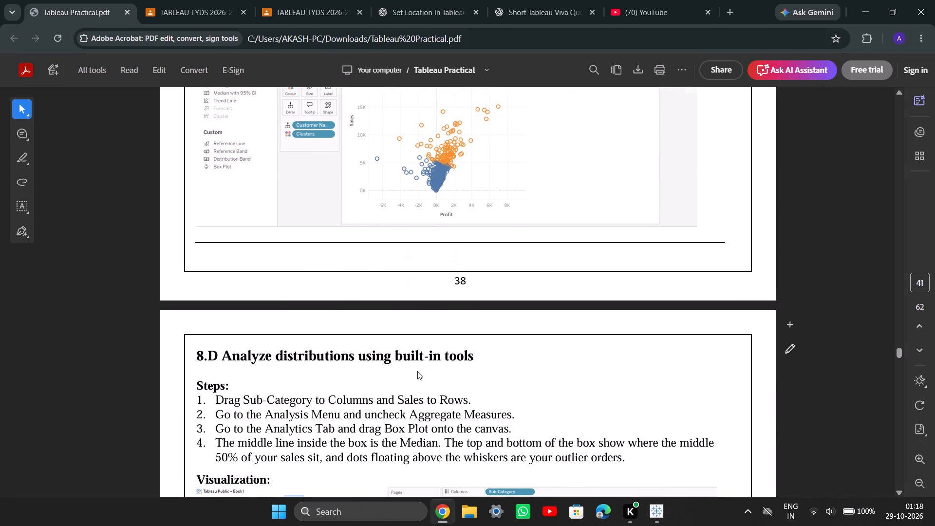
{"action": "scroll", "coordinate": [417, 371], "scroll_direction": "down", "scroll_amount": 3}
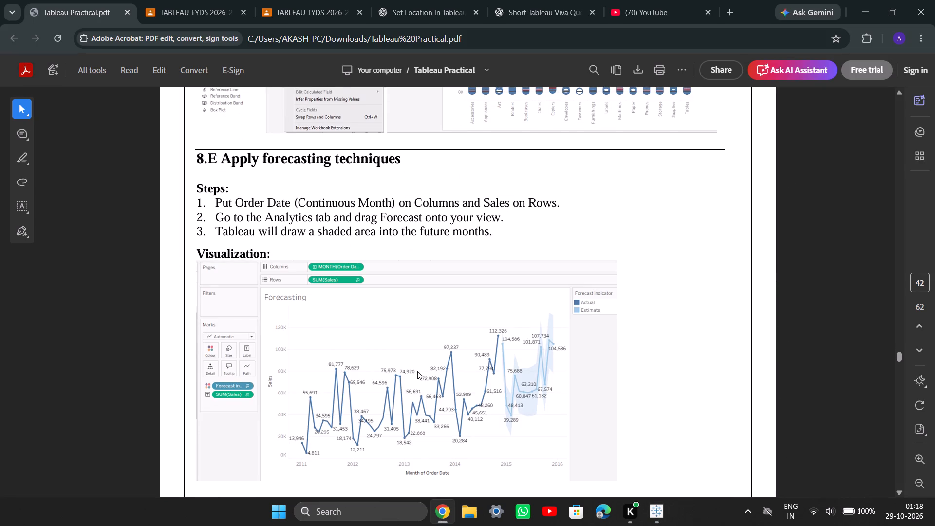
{"action": "scroll", "coordinate": [417, 371], "scroll_direction": "up", "scroll_amount": 6}
{"action": "scroll", "coordinate": [417, 371], "scroll_direction": "down", "scroll_amount": 2}
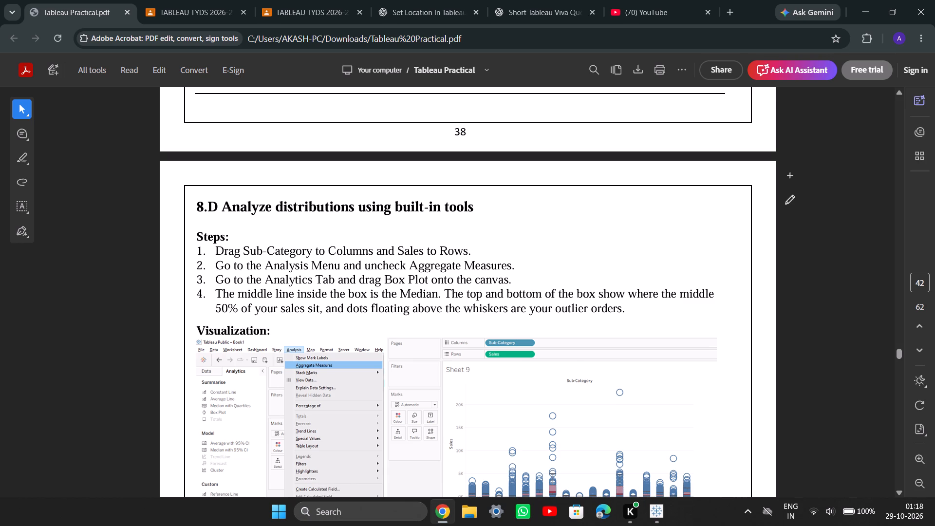
{"action": "scroll", "coordinate": [445, 272], "scroll_direction": "down", "scroll_amount": 1}
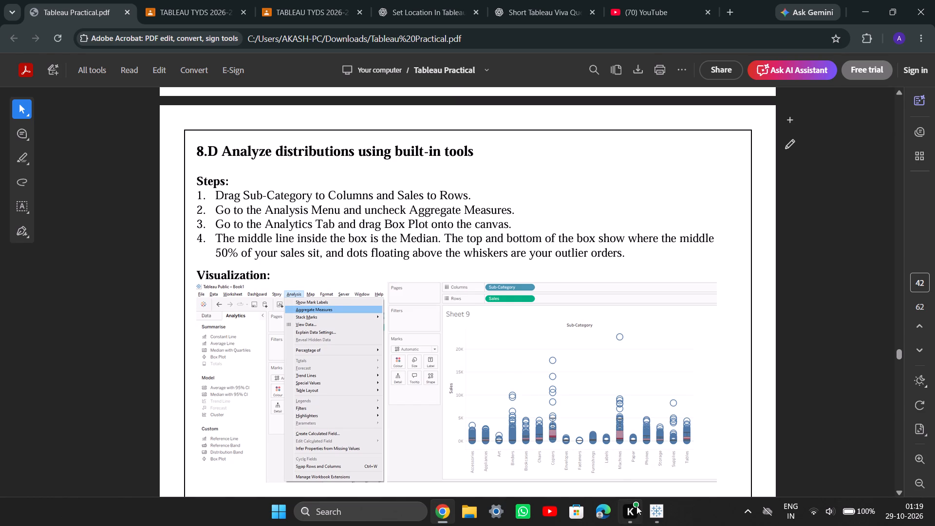
Add a new worksheet in Tableau and place Sub-Category on Columns and Sales on Rows.
{"action": "left_click", "coordinate": [647, 517]}
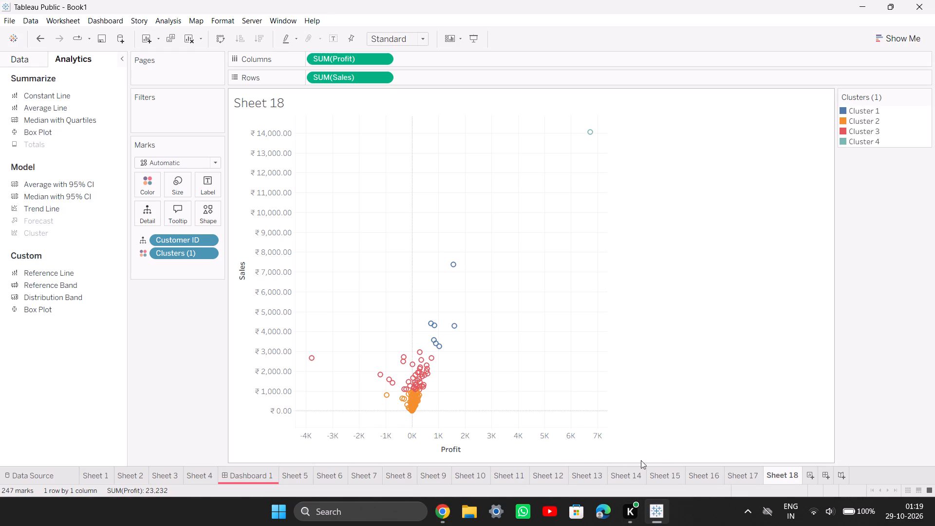
{"action": "left_click", "coordinate": [812, 478]}
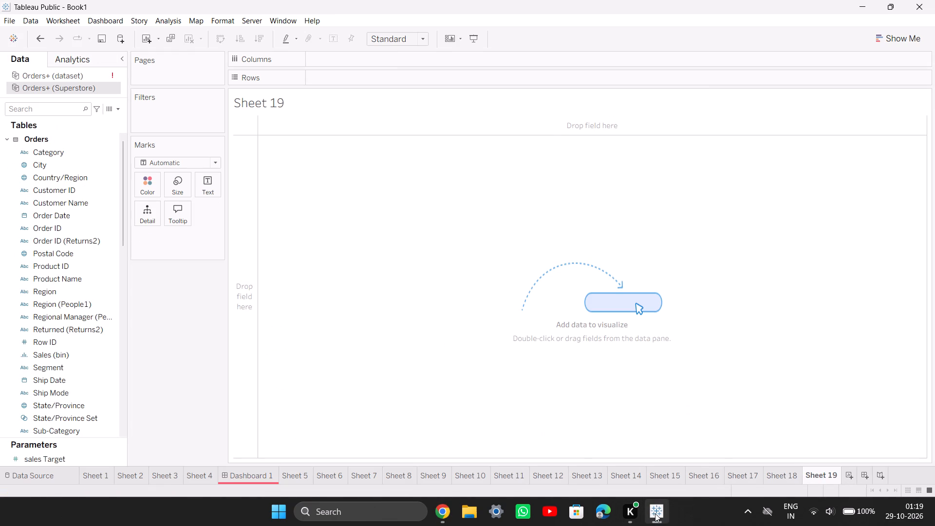
{"action": "left_click", "coordinate": [655, 513]}
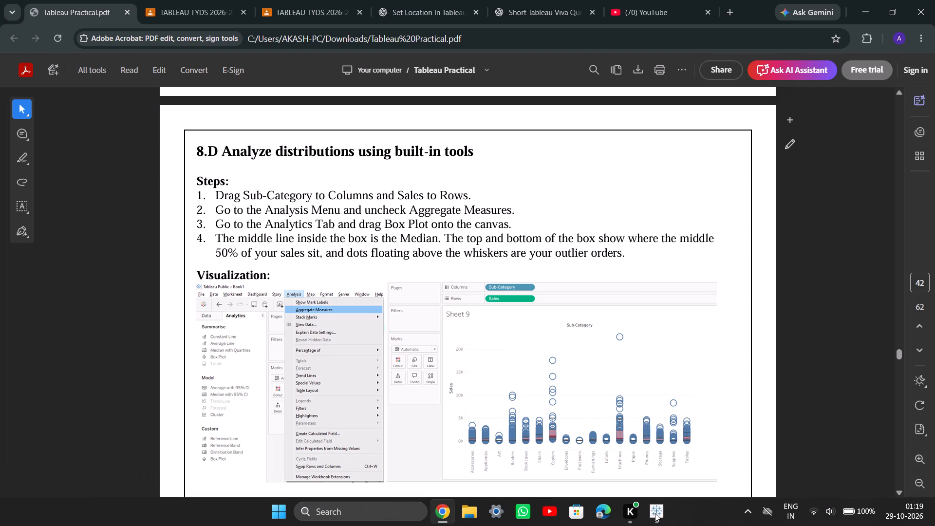
{"action": "left_click", "coordinate": [655, 513]}
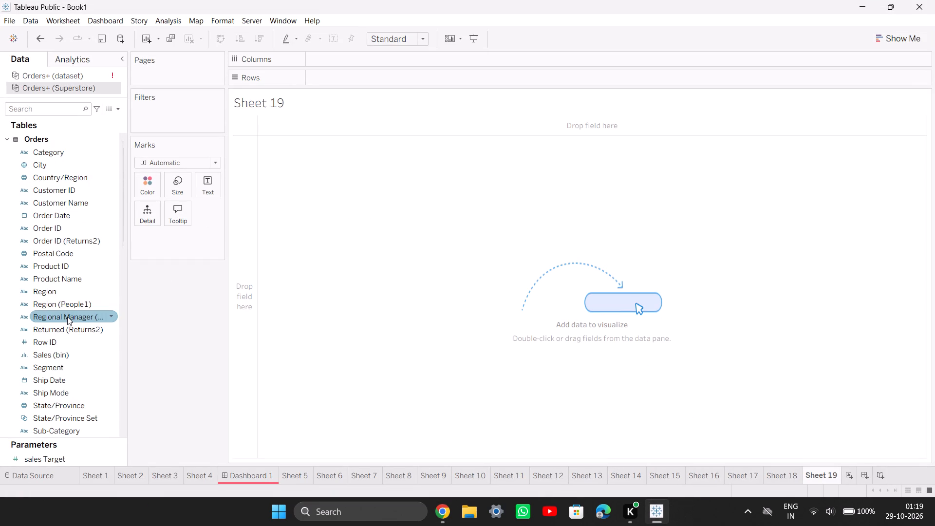
{"action": "scroll", "coordinate": [67, 317], "scroll_direction": "up", "scroll_amount": 5}
{"action": "left_click_drag", "start_coordinate": [51, 433], "coordinate": [56, 430]}
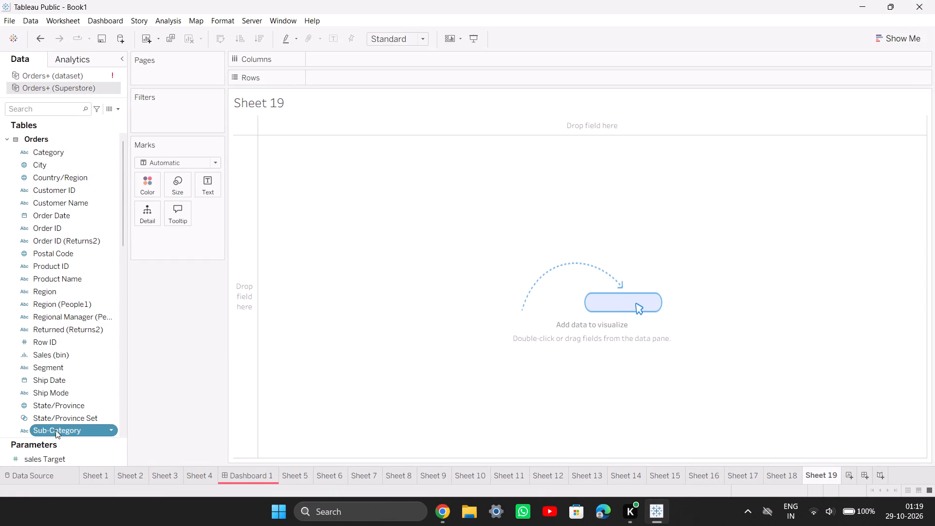
{"action": "left_click_drag", "start_coordinate": [56, 430], "coordinate": [361, 61]}
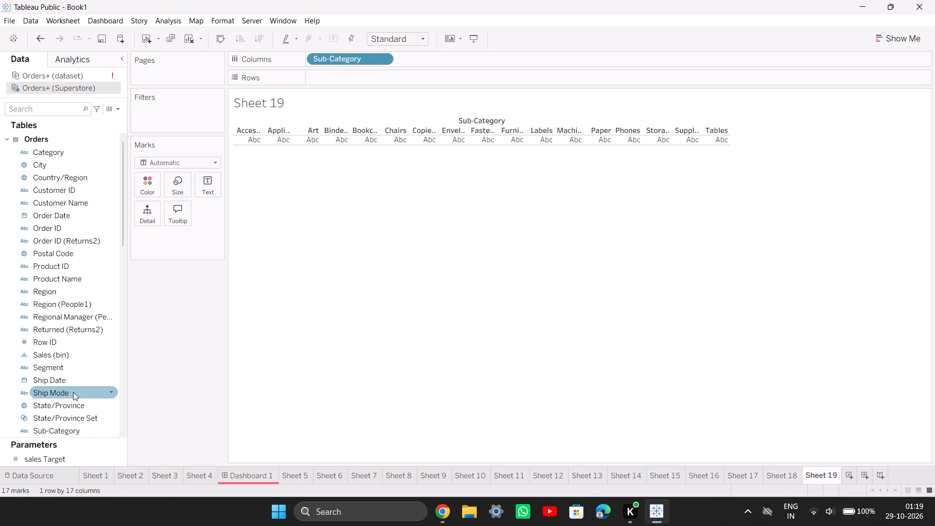
{"action": "scroll", "coordinate": [73, 392], "scroll_direction": "down", "scroll_amount": 1}
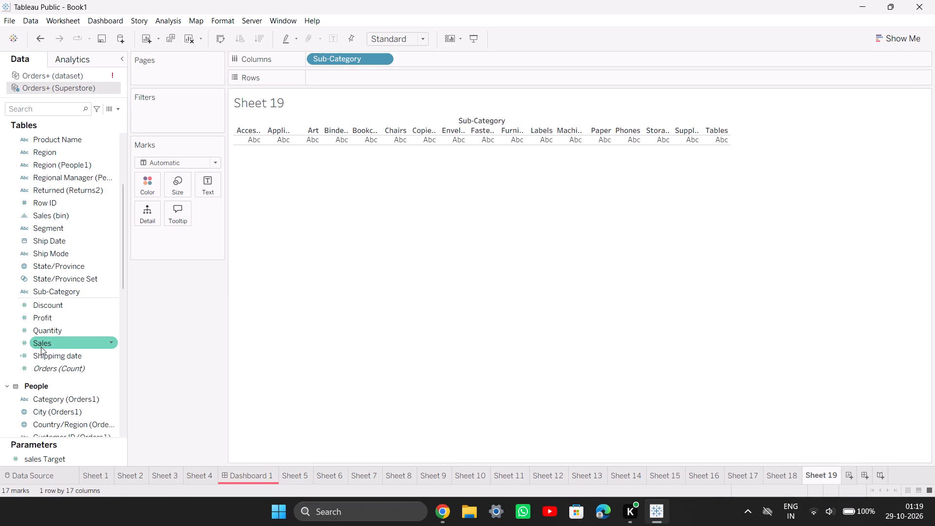
{"action": "left_click_drag", "start_coordinate": [41, 347], "coordinate": [326, 80]}
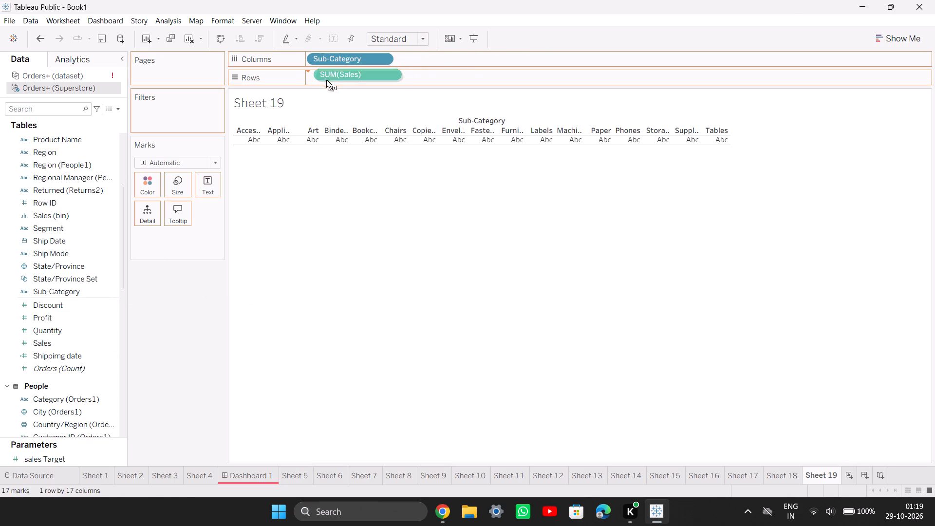
{"action": "left_click_drag", "start_coordinate": [326, 80], "coordinate": [327, 80]}
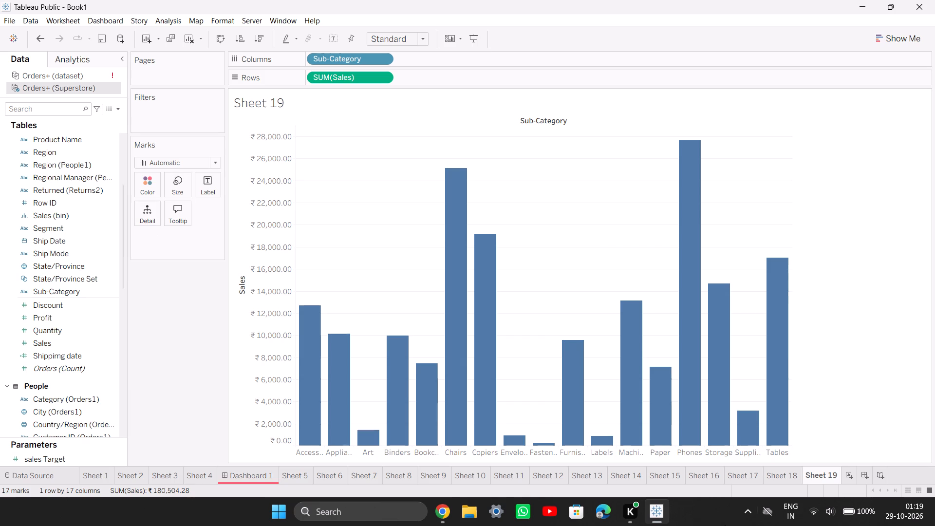
Recheck the 8.D steps in Chrome and turn off Aggregate Measures for the Sub-Category sales chart in Tableau.
{"action": "left_click", "coordinate": [650, 515]}
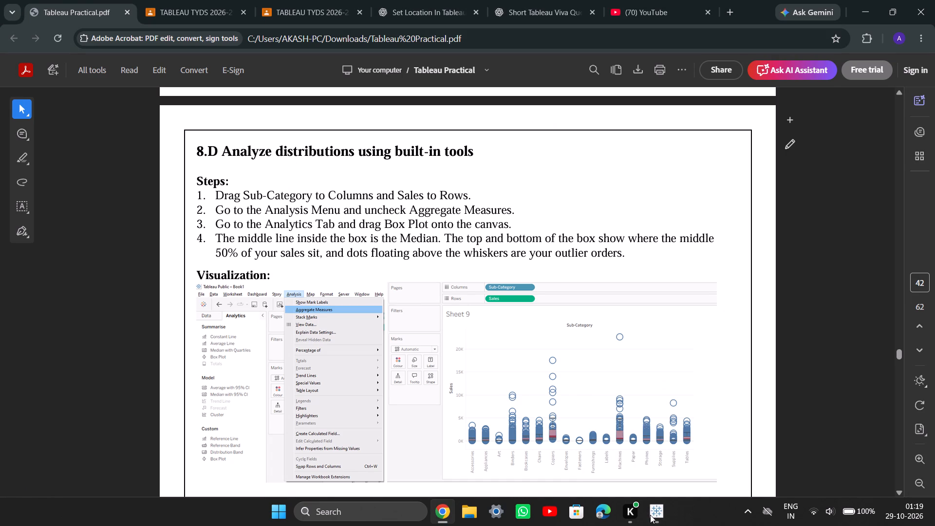
{"action": "left_click", "coordinate": [650, 515]}
{"action": "left_click", "coordinate": [81, 57]}
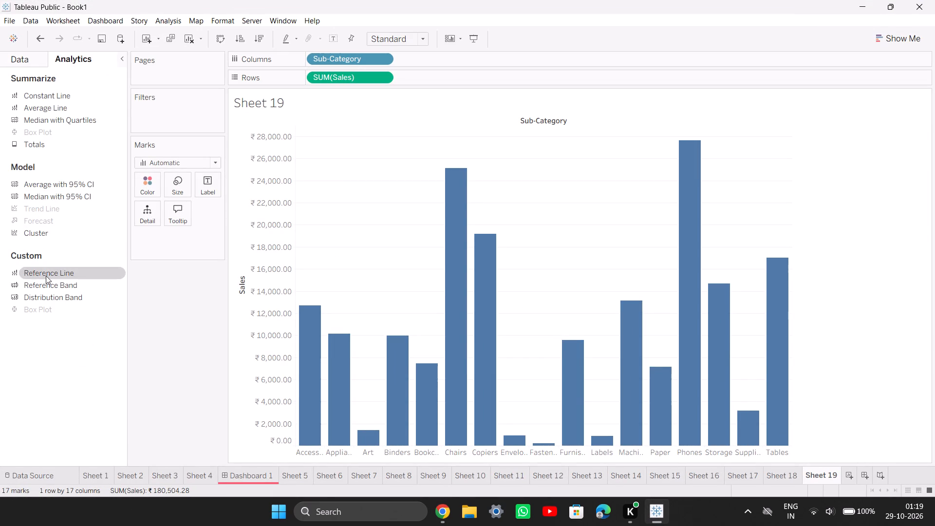
{"action": "left_click", "coordinate": [32, 129]}
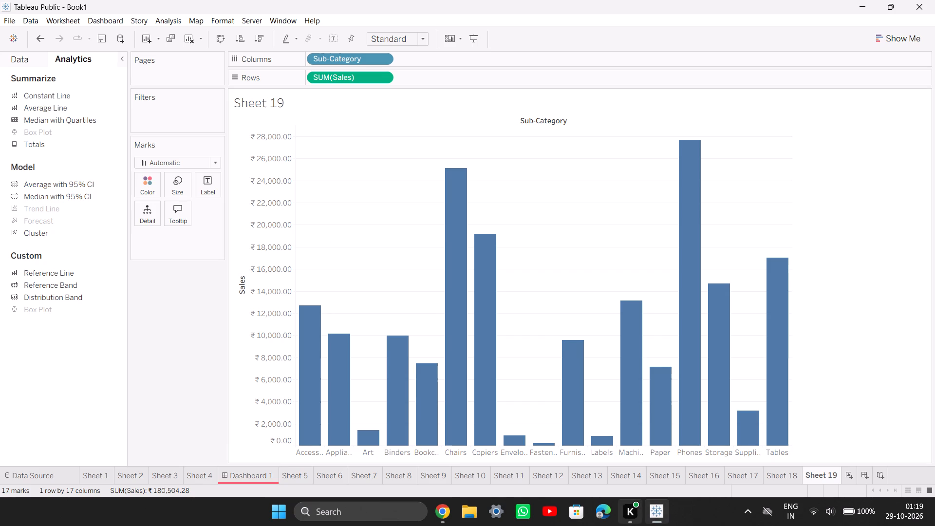
{"action": "left_click", "coordinate": [652, 520]}
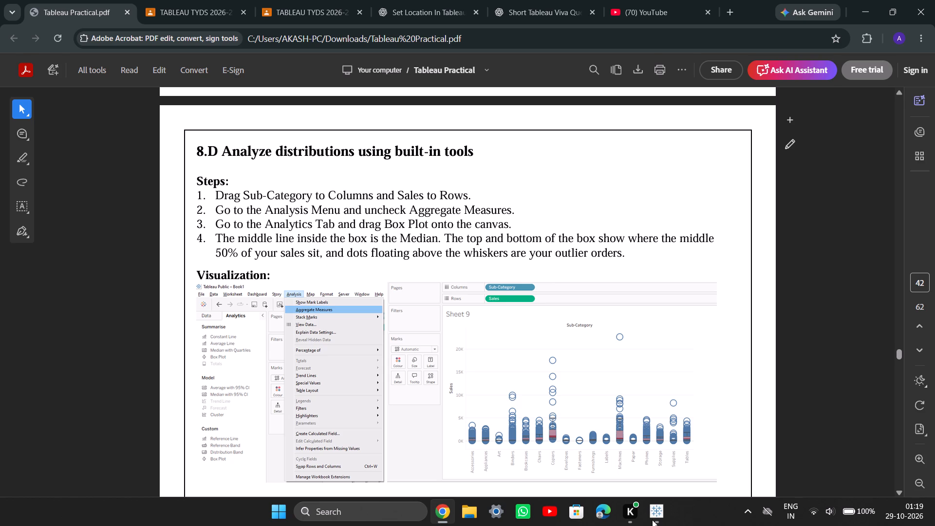
{"action": "left_click", "coordinate": [652, 520]}
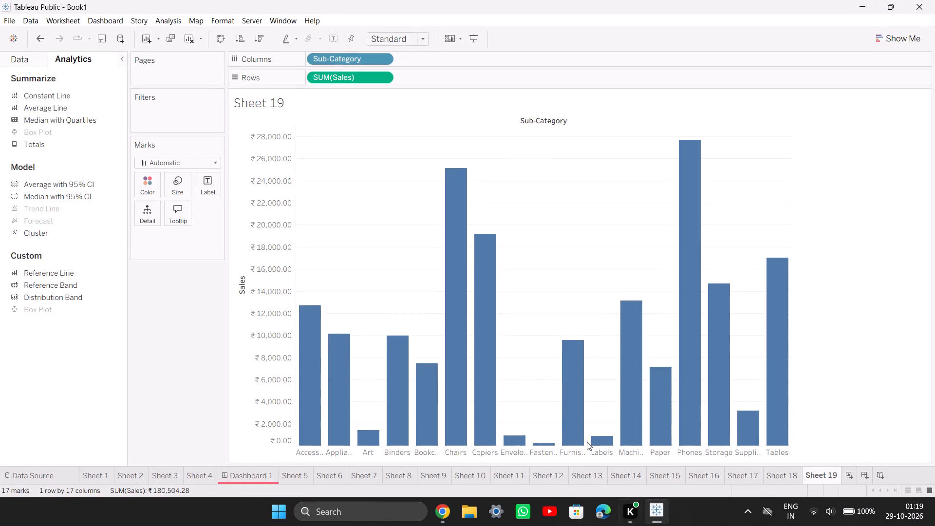
{"action": "left_click", "coordinate": [169, 19]}
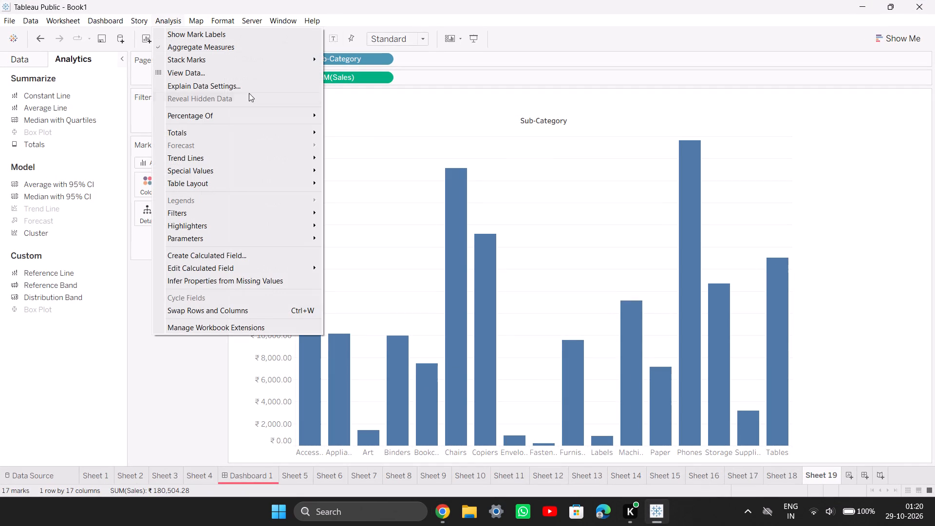
{"action": "left_click", "coordinate": [227, 49]}
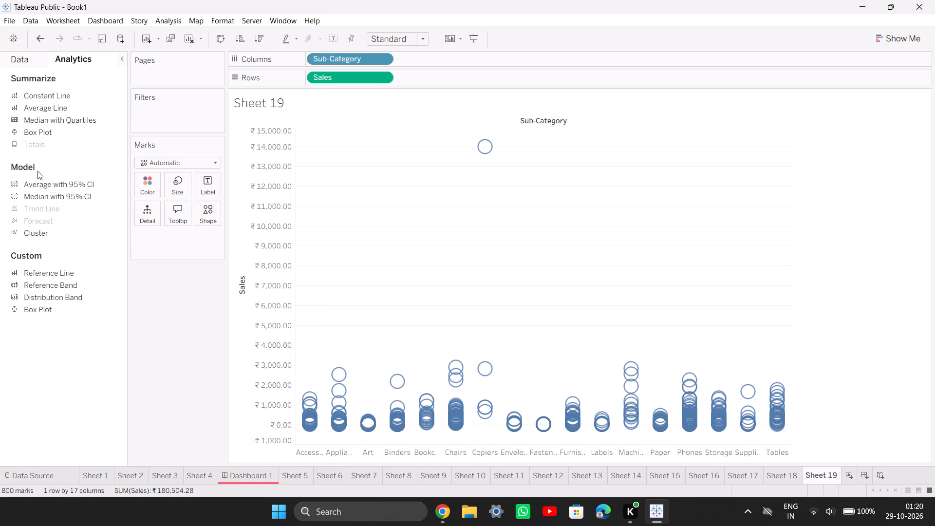
Add a Box Plot to the disaggregated sales chart at the Cell scope.
{"action": "left_click_drag", "start_coordinate": [46, 134], "coordinate": [315, 135]}
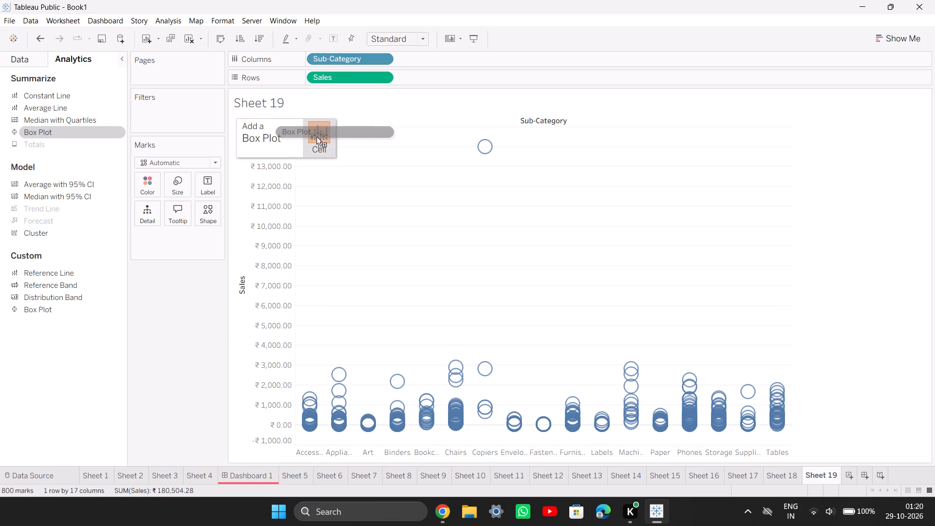
{"action": "left_click_drag", "start_coordinate": [315, 135], "coordinate": [314, 135]}
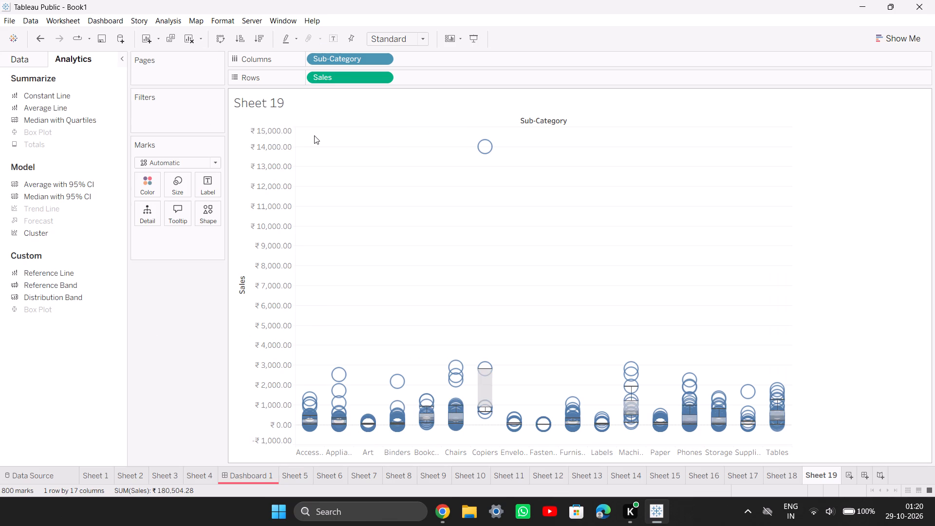
Read exercise 8.E on forecasting techniques in the Chrome PDF and add a new worksheet for it in Tableau.
{"action": "left_click", "coordinate": [657, 514]}
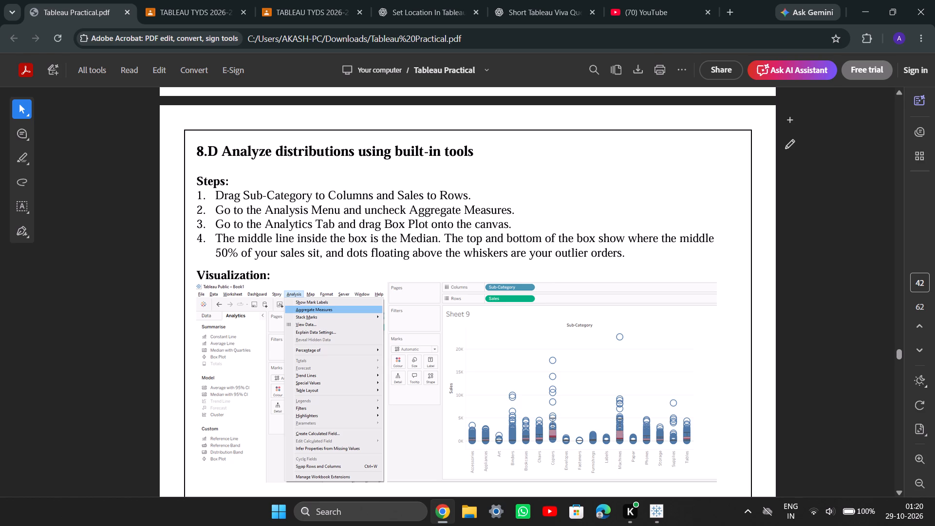
{"action": "scroll", "coordinate": [433, 229], "scroll_direction": "down", "scroll_amount": 6}
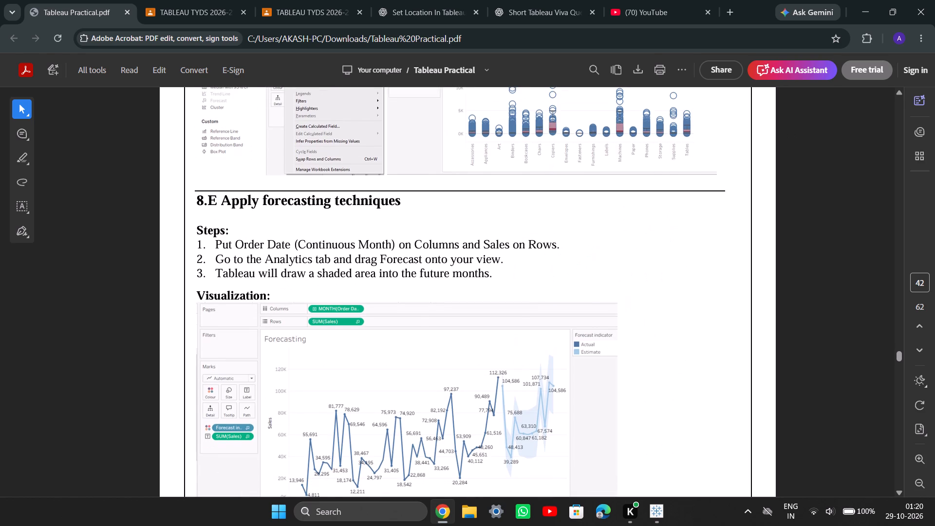
{"action": "scroll", "coordinate": [433, 229], "scroll_direction": "down", "scroll_amount": 1}
{"action": "scroll", "coordinate": [433, 229], "scroll_direction": "up", "scroll_amount": 1}
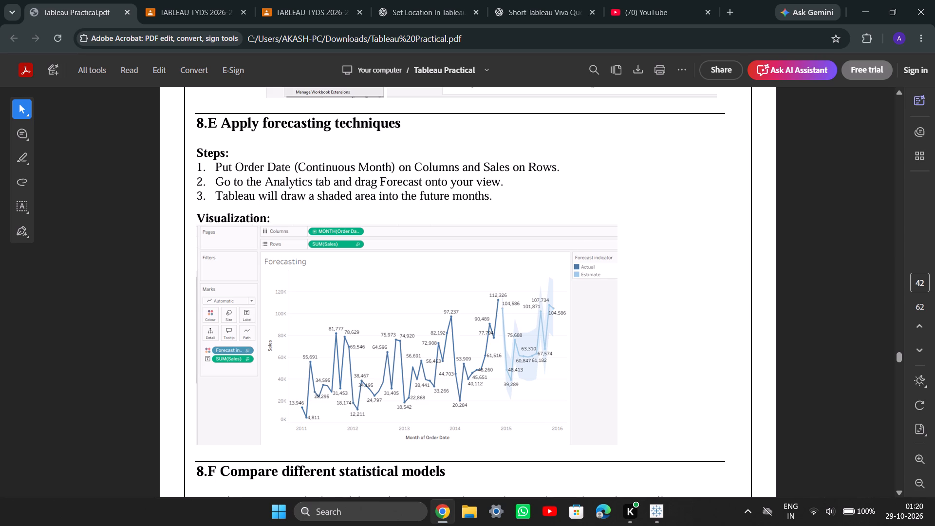
{"action": "left_click", "coordinate": [654, 512]}
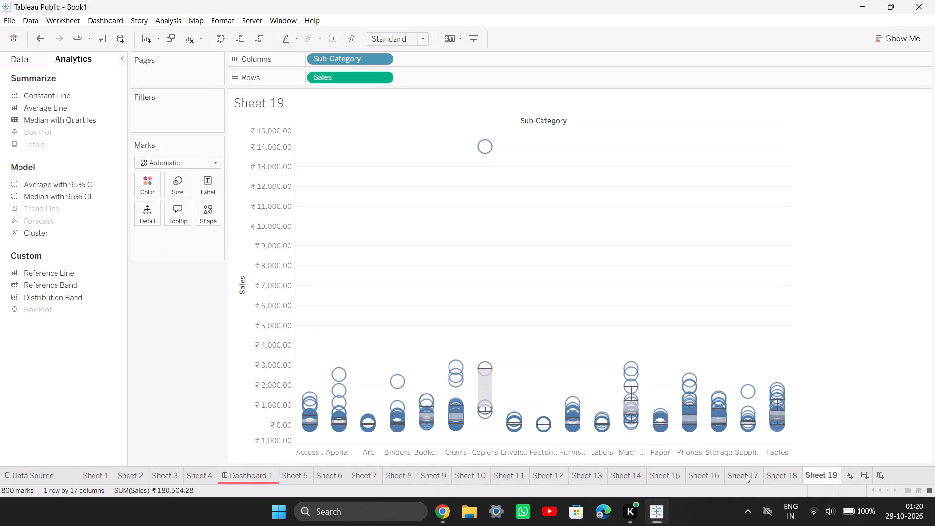
{"action": "left_click", "coordinate": [848, 478]}
{"action": "scroll", "coordinate": [848, 478], "scroll_direction": "left", "scroll_amount": 2}
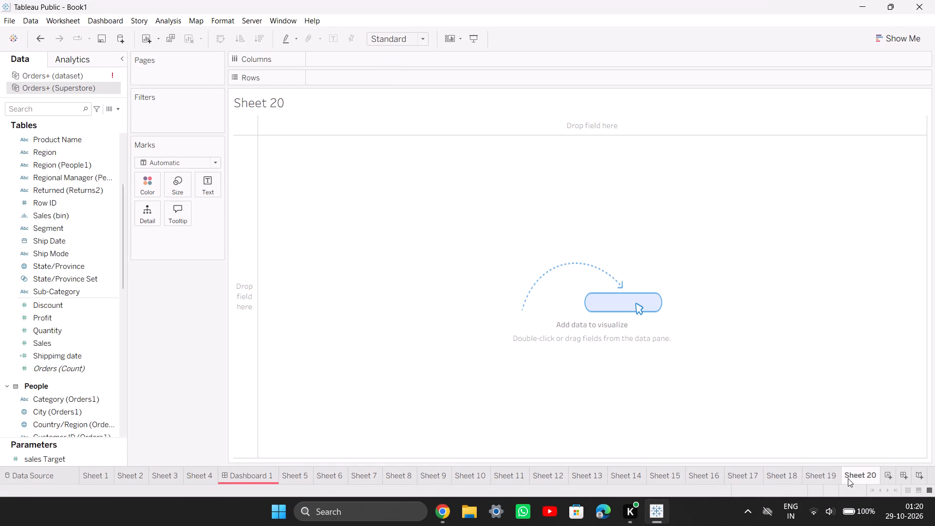
{"action": "scroll", "coordinate": [848, 478], "scroll_direction": "left", "scroll_amount": 2}
{"action": "scroll", "coordinate": [694, 473], "scroll_direction": "left", "scroll_amount": 2}
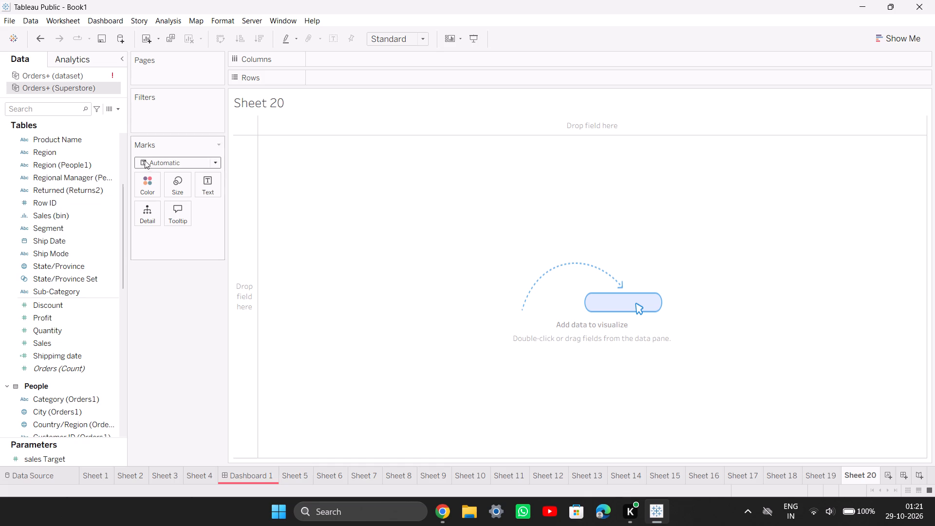
Recheck the 8.E field placement in Chrome and place Order Date on Columns in the new Tableau worksheet.
{"action": "scroll", "coordinate": [116, 248], "scroll_direction": "down", "scroll_amount": 2}
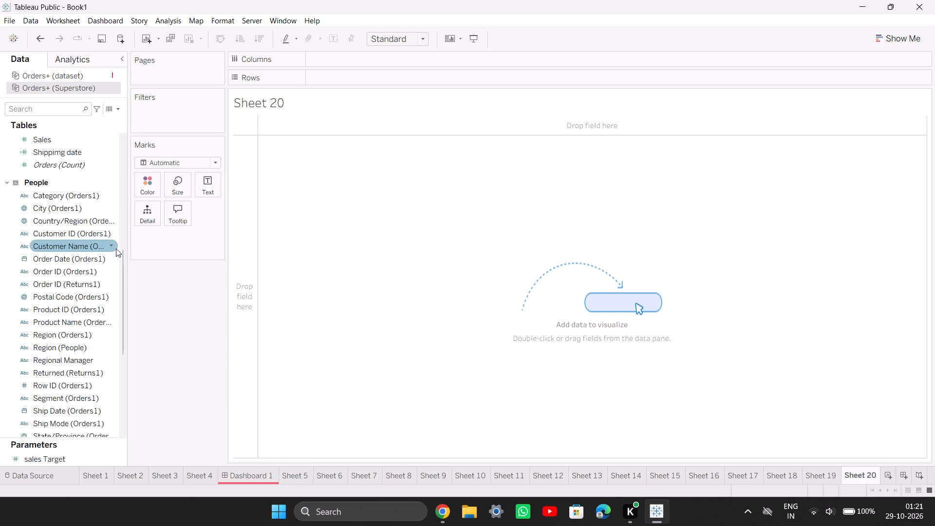
{"action": "scroll", "coordinate": [116, 248], "scroll_direction": "up", "scroll_amount": 13}
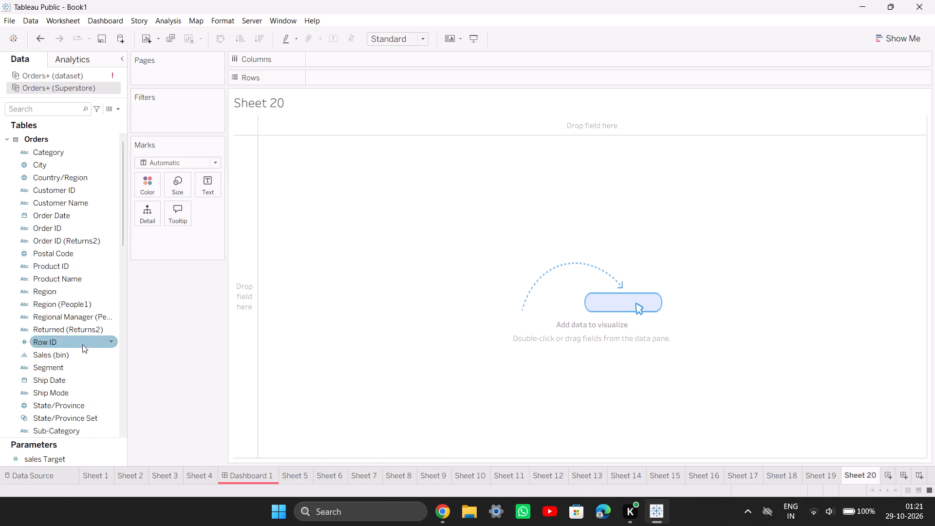
{"action": "scroll", "coordinate": [53, 303], "scroll_direction": "up", "scroll_amount": 18}
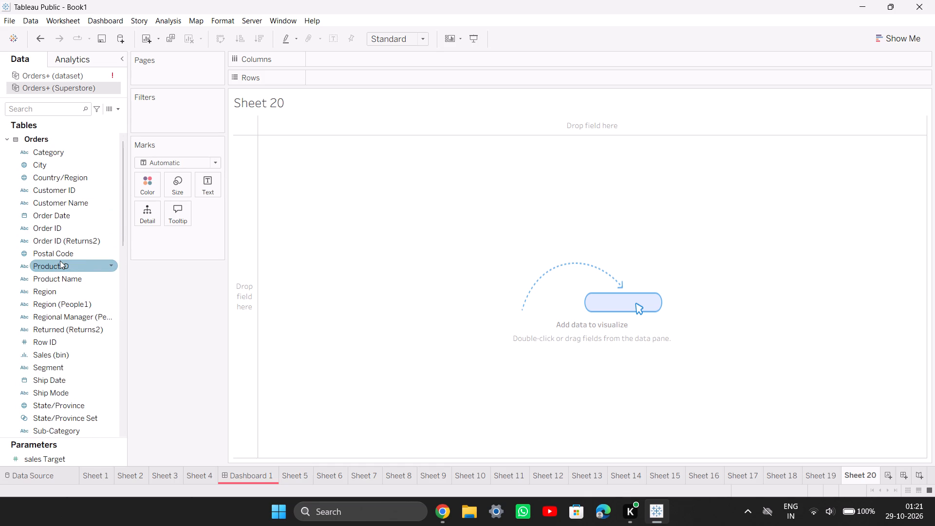
{"action": "left_click", "coordinate": [655, 515]}
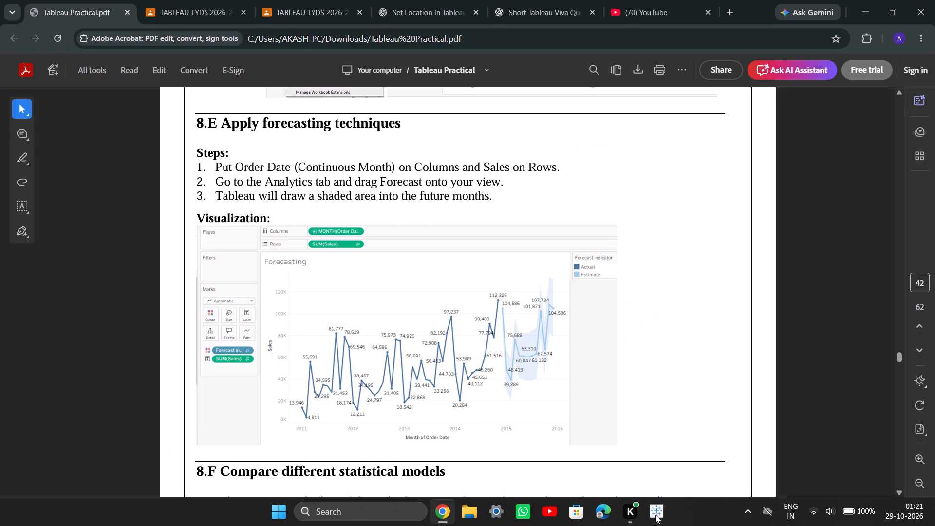
{"action": "left_click", "coordinate": [655, 515]}
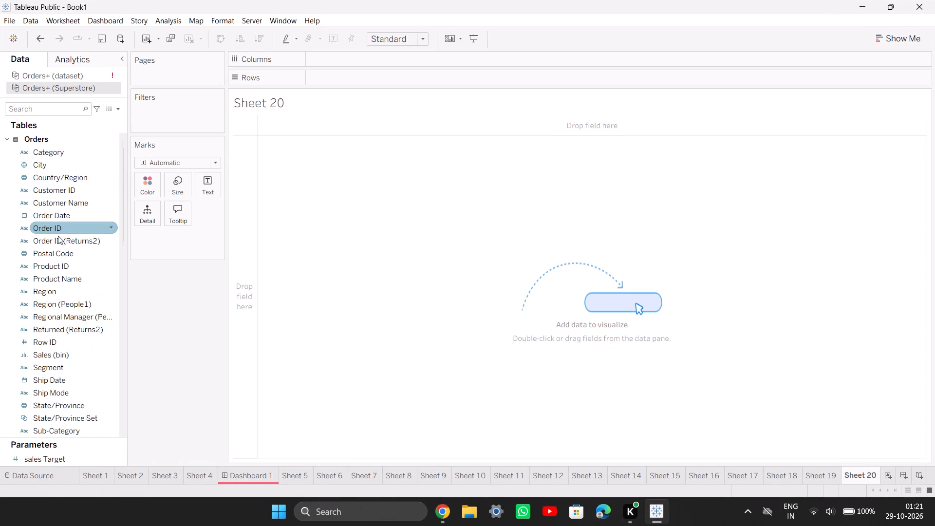
{"action": "left_click_drag", "start_coordinate": [78, 219], "coordinate": [374, 70]}
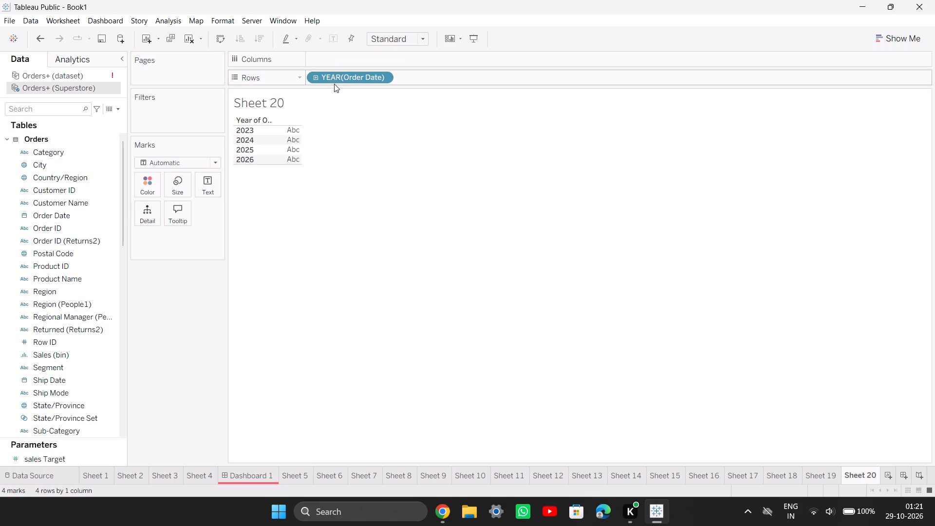
{"action": "left_click_drag", "start_coordinate": [340, 74], "coordinate": [352, 62]}
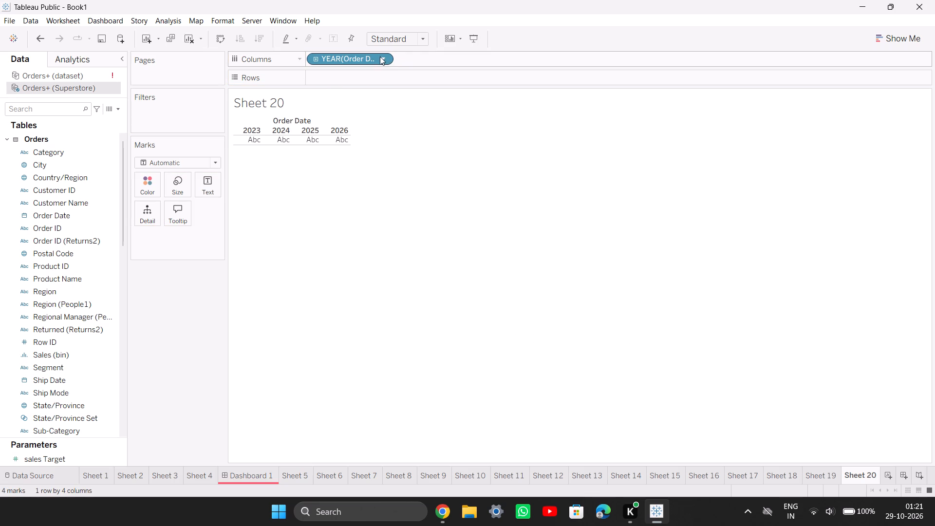
Make Order Date on Columns continuous and set it to the Month date part.
{"action": "left_click", "coordinate": [379, 56]}
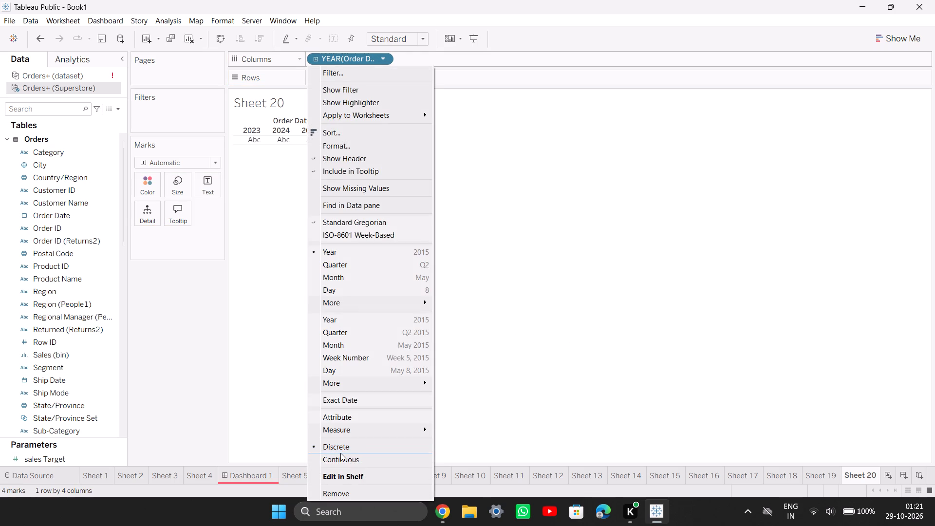
{"action": "left_click", "coordinate": [340, 453]}
{"action": "left_click", "coordinate": [385, 57]}
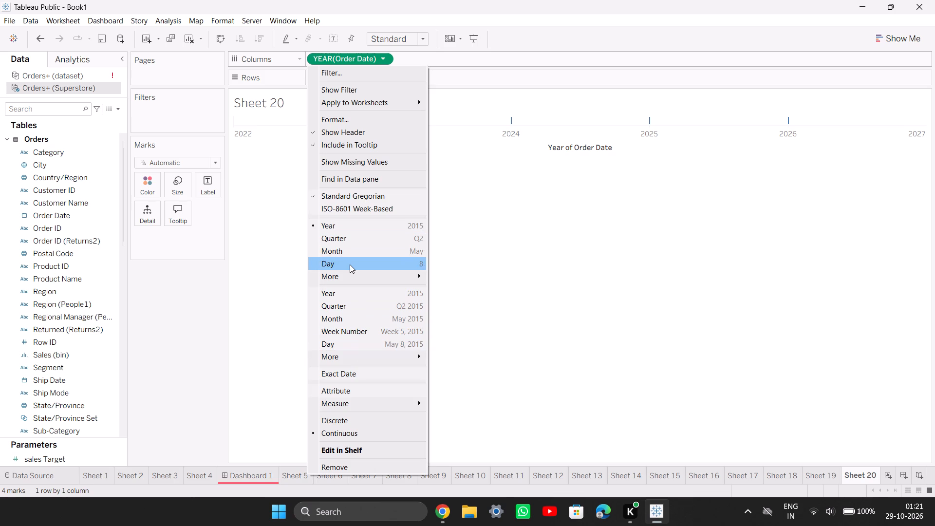
{"action": "left_click", "coordinate": [351, 255]}
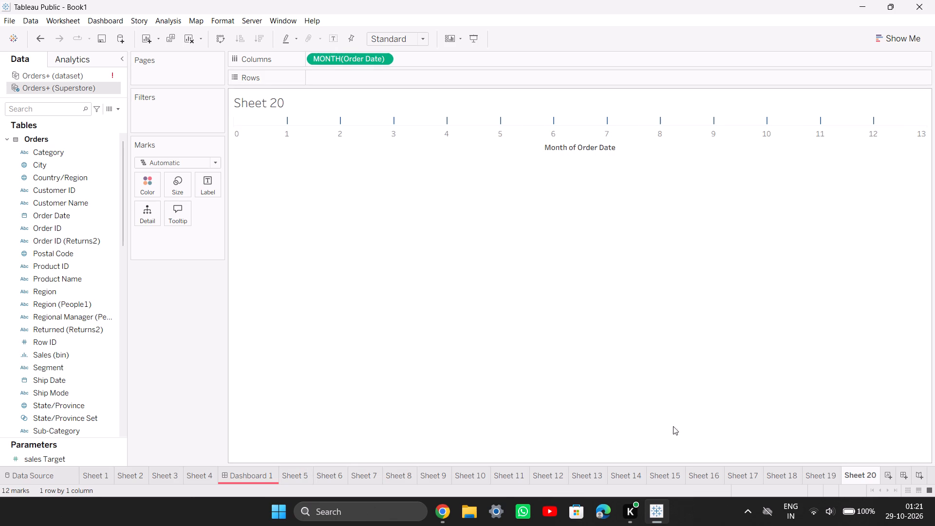
Recheck the 8.E steps in the Chrome PDF and place Sales on Rows in the Tableau worksheet.
{"action": "left_click", "coordinate": [654, 508]}
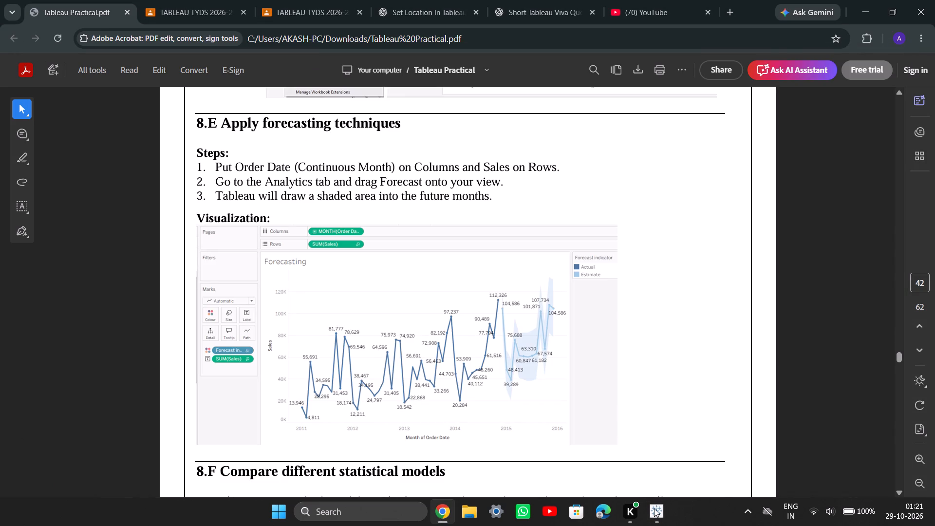
{"action": "left_click", "coordinate": [654, 508]}
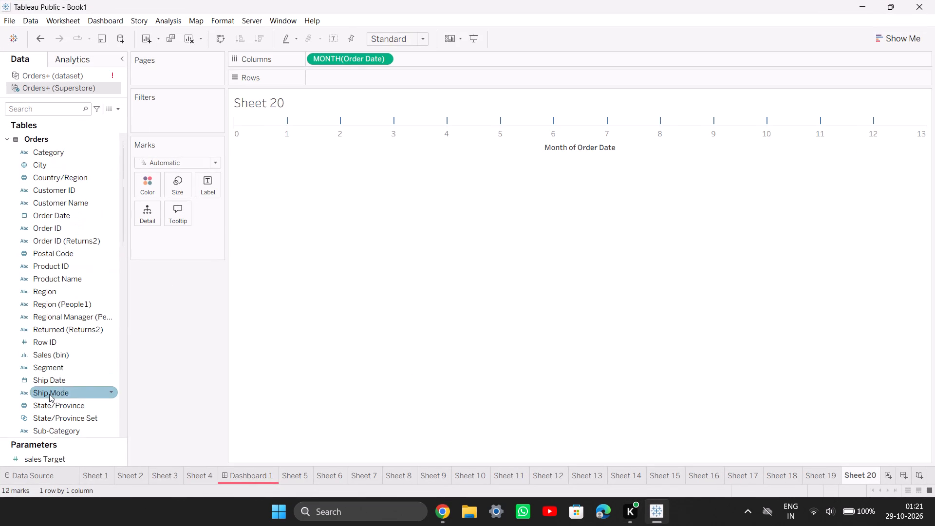
{"action": "scroll", "coordinate": [57, 429], "scroll_direction": "down", "scroll_amount": 1}
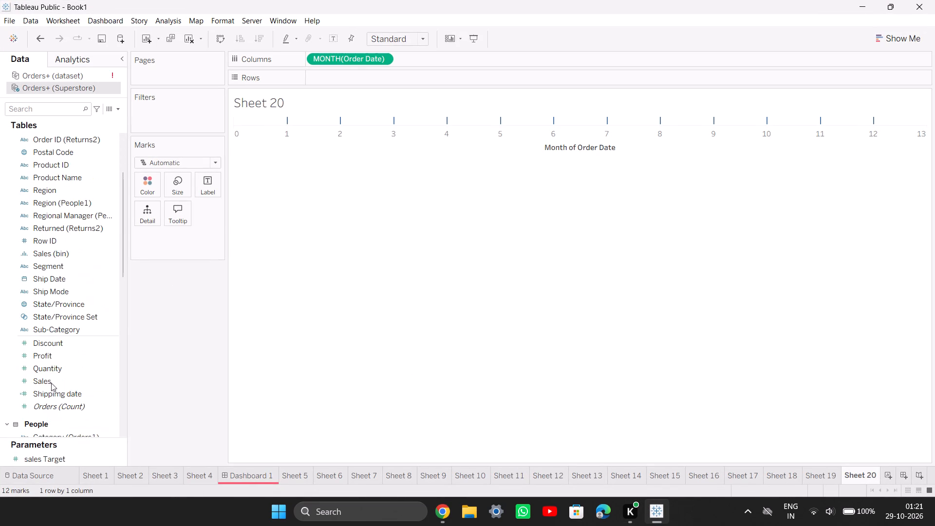
{"action": "left_click_drag", "start_coordinate": [50, 380], "coordinate": [354, 76]}
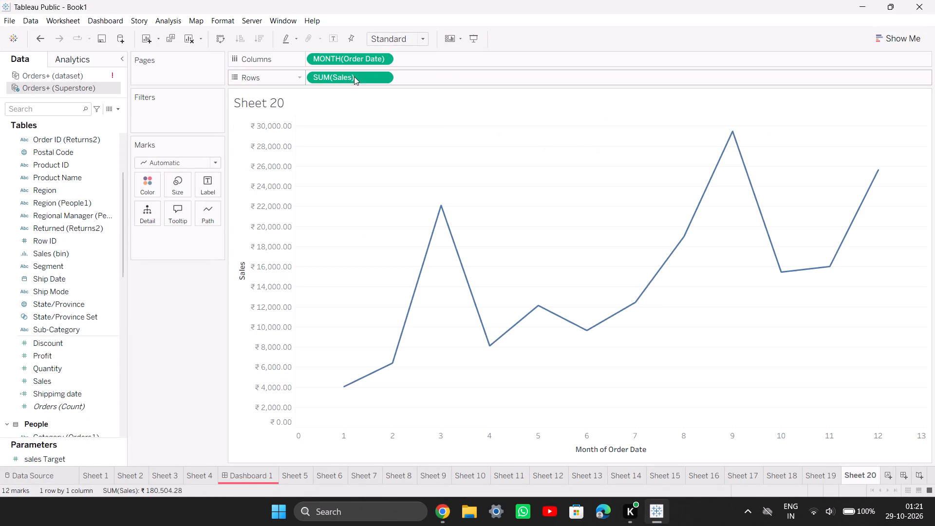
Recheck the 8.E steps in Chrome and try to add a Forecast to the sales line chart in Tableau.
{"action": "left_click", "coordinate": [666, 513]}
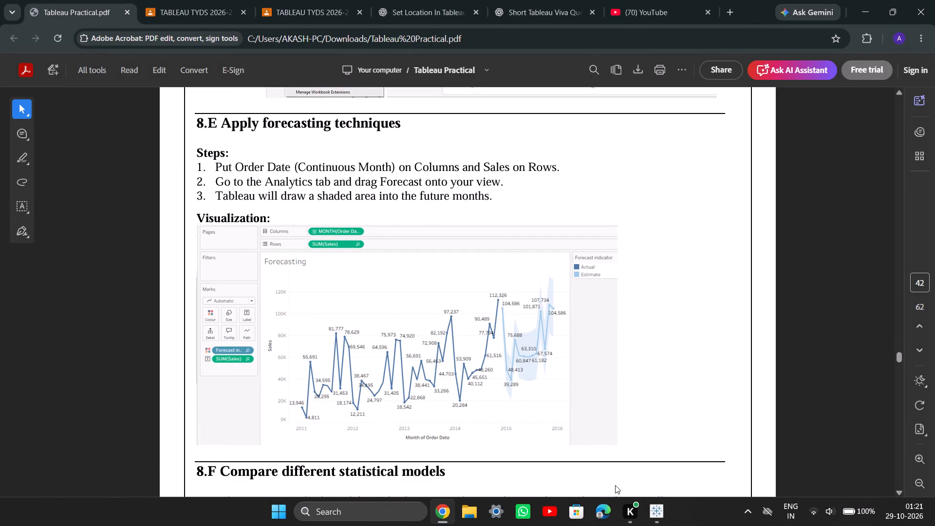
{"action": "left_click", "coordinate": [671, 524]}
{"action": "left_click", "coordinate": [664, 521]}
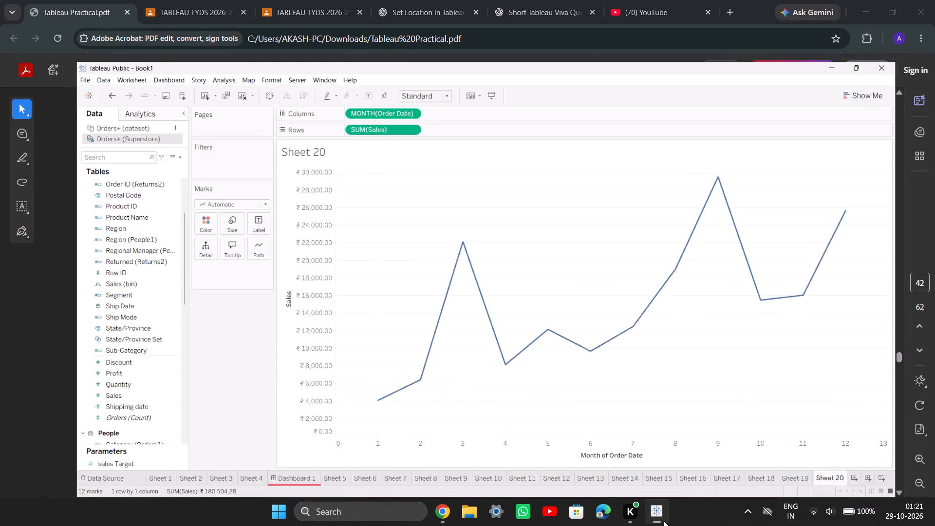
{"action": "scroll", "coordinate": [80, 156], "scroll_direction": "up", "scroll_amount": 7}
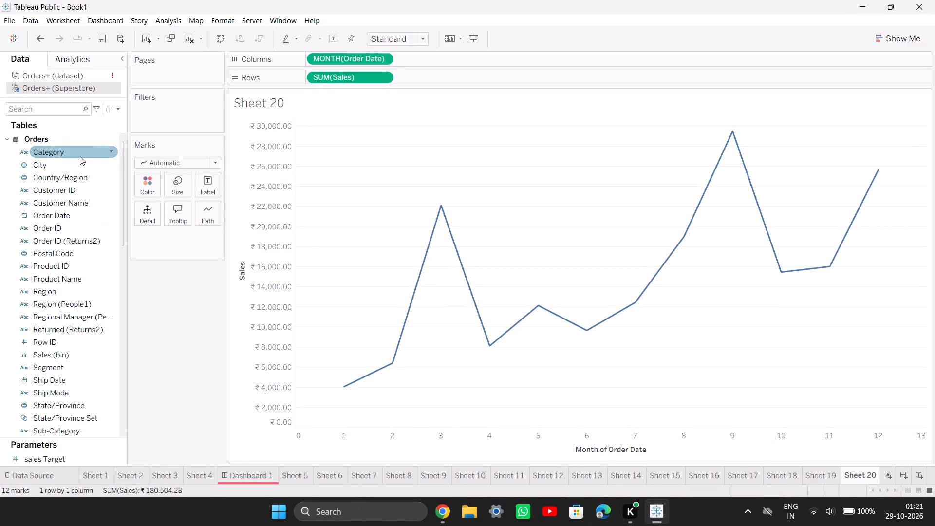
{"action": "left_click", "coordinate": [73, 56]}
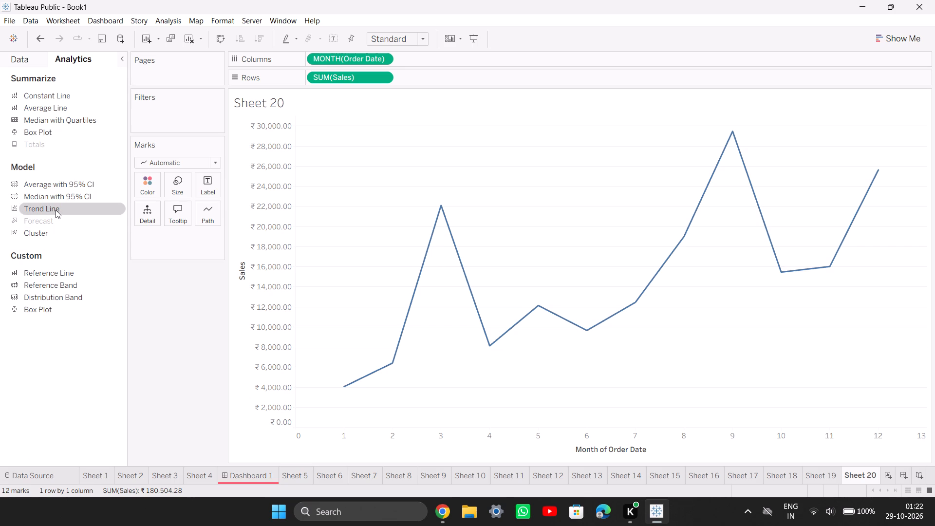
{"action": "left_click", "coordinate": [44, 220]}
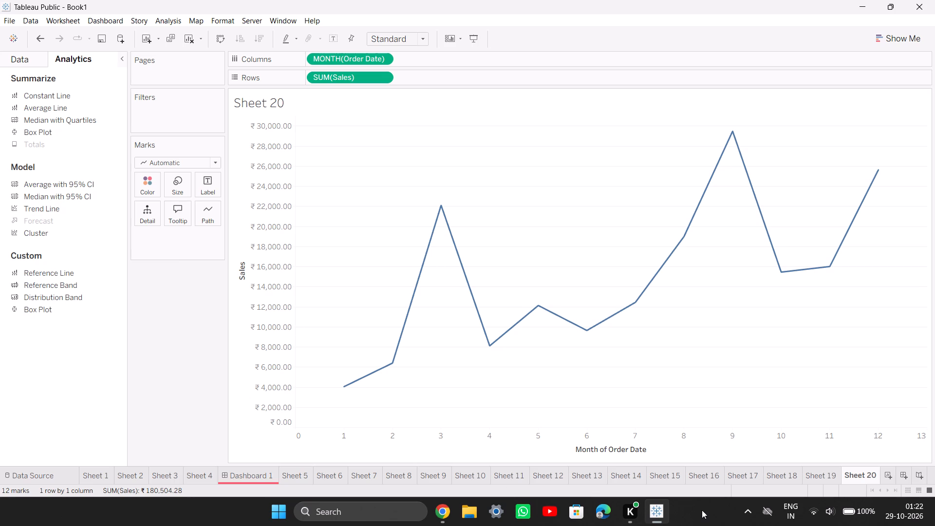
Recheck exercise 8.E in Chrome and change Order Date in Tableau to the continuous Month level that includes the year (May 2015 format).
{"action": "left_click", "coordinate": [664, 516]}
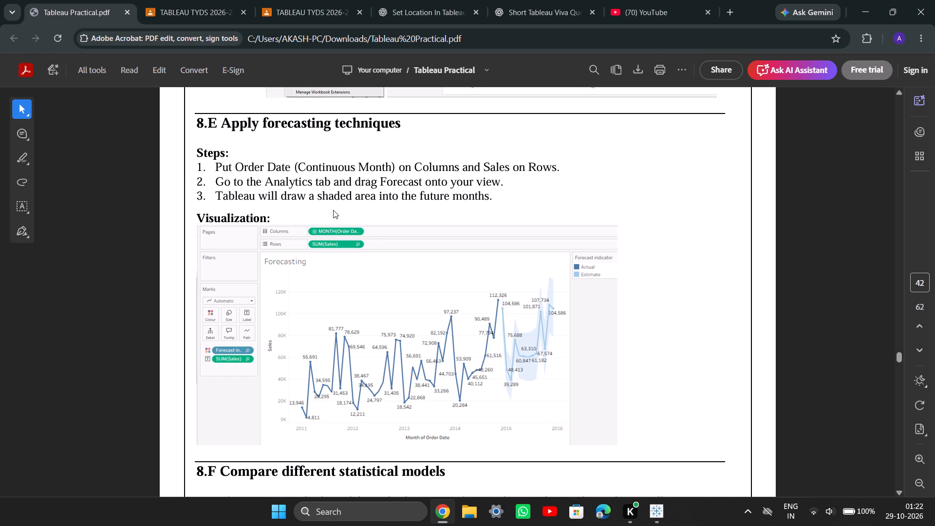
{"action": "left_click", "coordinate": [657, 517]}
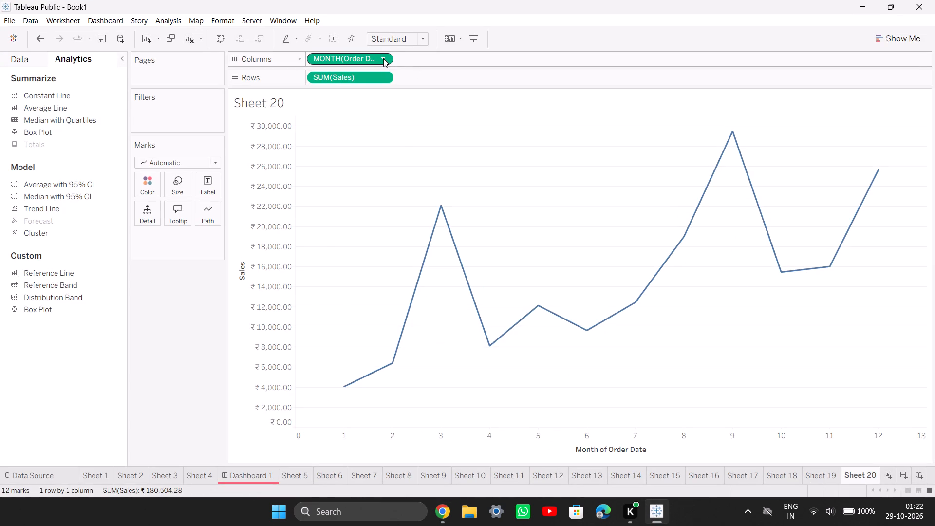
{"action": "left_click", "coordinate": [383, 58]}
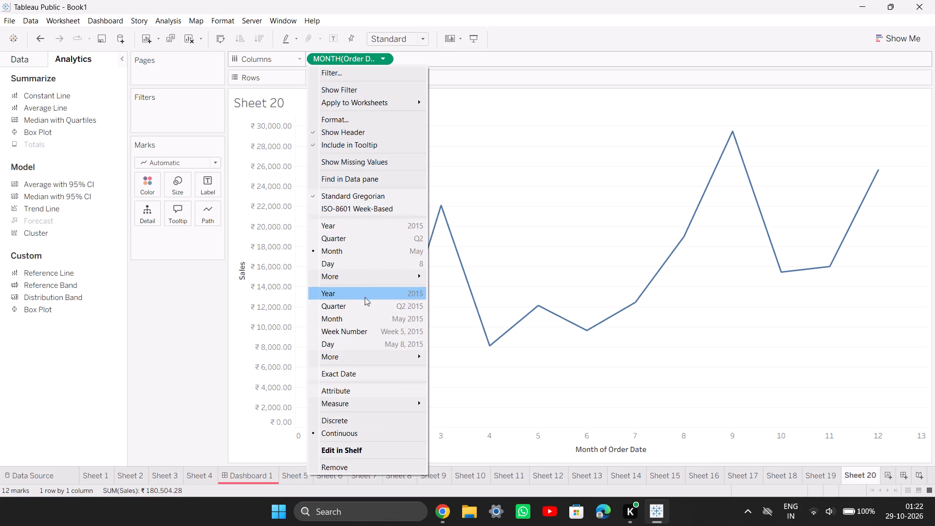
{"action": "left_click", "coordinate": [355, 317]}
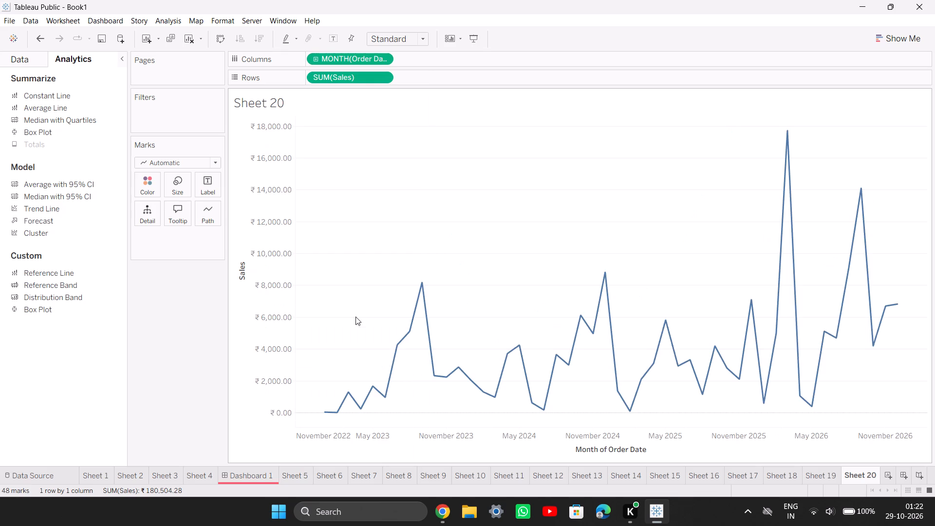
Add a Forecast to the monthly sales line chart and inspect the chart.
{"action": "left_click_drag", "start_coordinate": [86, 223], "coordinate": [374, 204]}
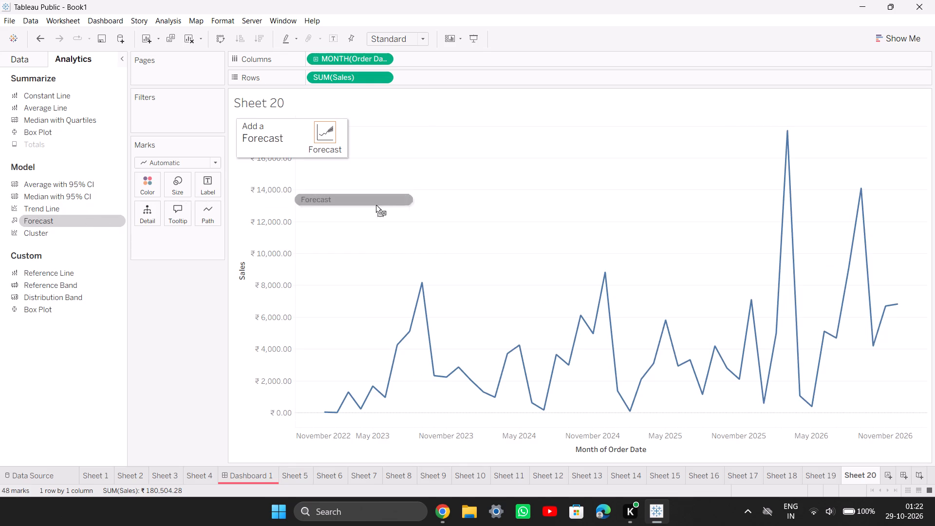
{"action": "left_click_drag", "start_coordinate": [374, 204], "coordinate": [309, 132]}
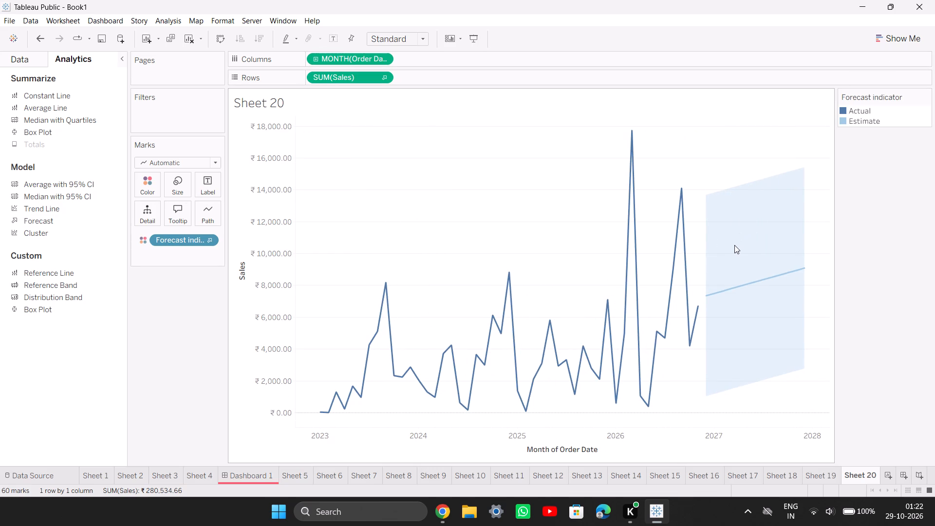
{"action": "left_click", "coordinate": [734, 245]}
{"action": "scroll", "coordinate": [668, 307], "scroll_direction": "down", "scroll_amount": 3}
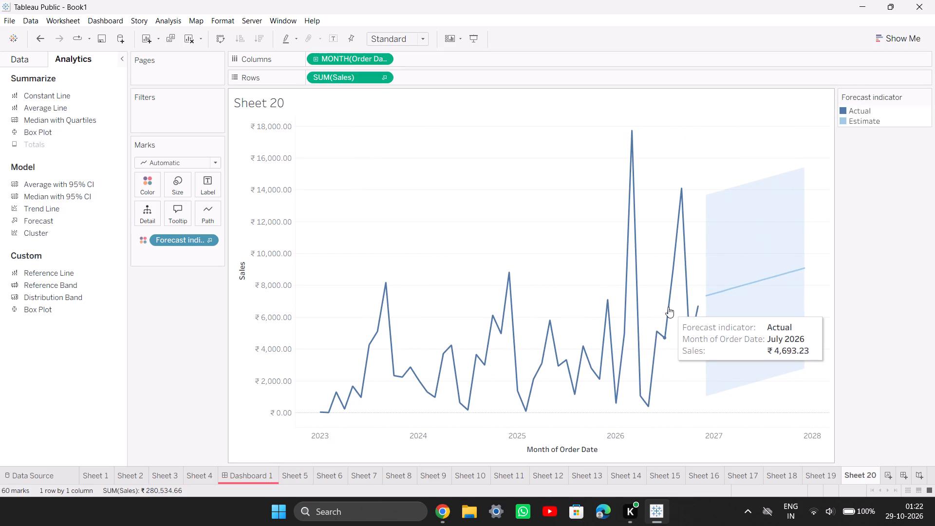
{"action": "scroll", "coordinate": [668, 307], "scroll_direction": "up", "scroll_amount": 5}
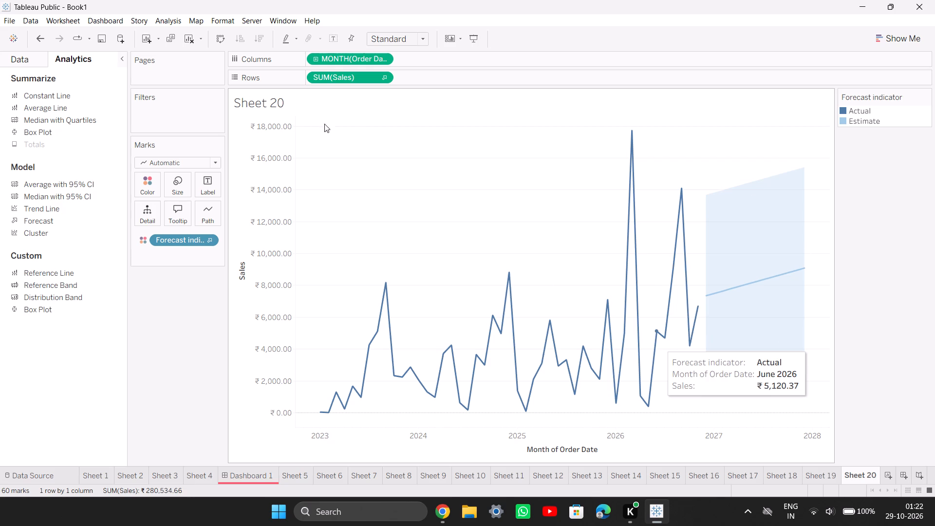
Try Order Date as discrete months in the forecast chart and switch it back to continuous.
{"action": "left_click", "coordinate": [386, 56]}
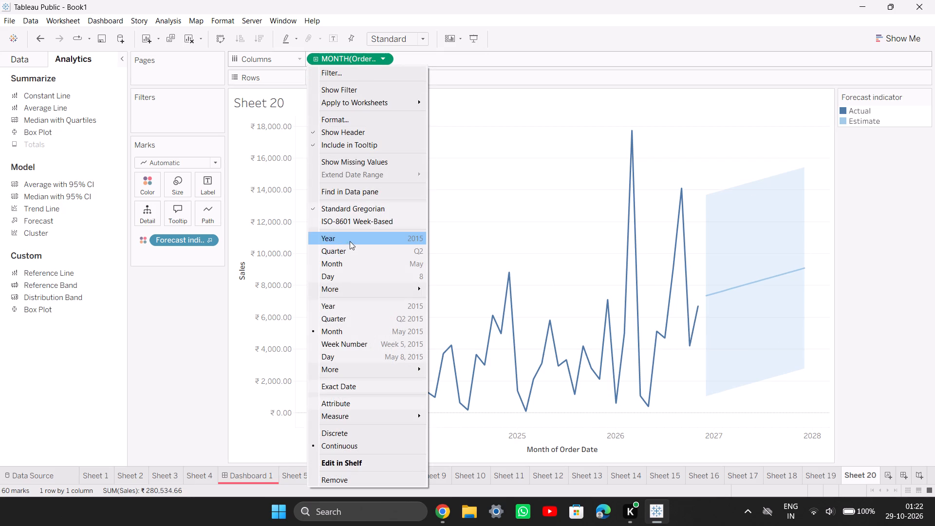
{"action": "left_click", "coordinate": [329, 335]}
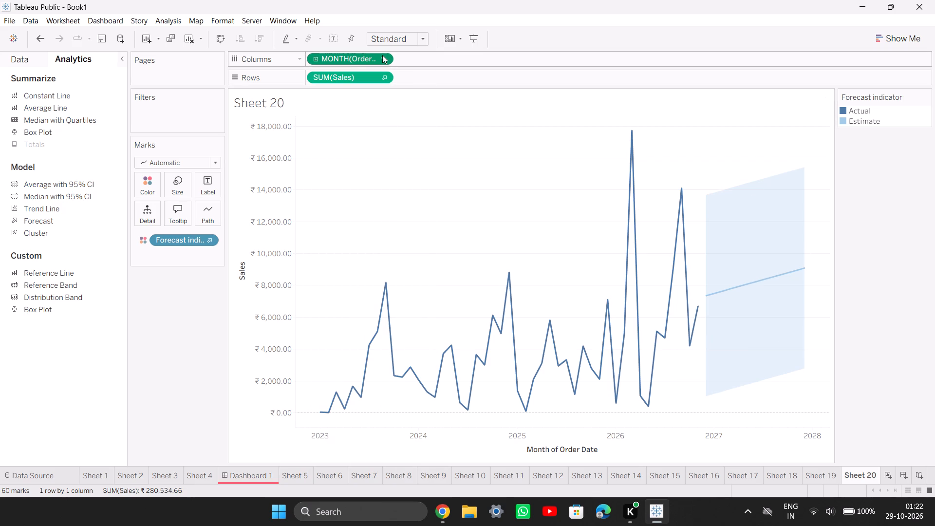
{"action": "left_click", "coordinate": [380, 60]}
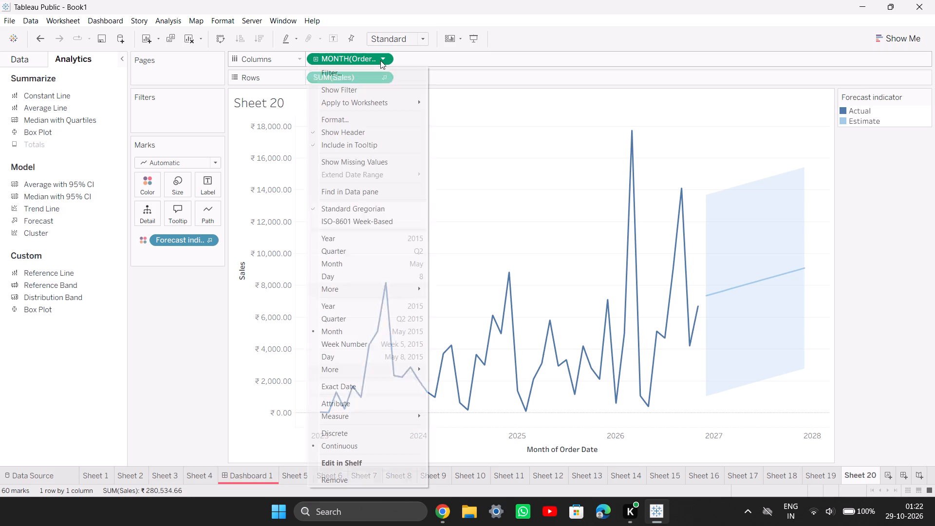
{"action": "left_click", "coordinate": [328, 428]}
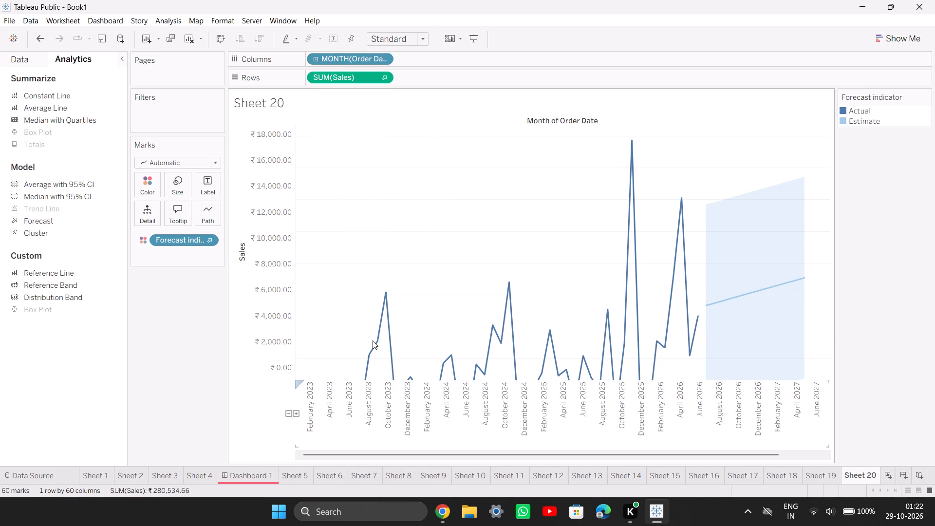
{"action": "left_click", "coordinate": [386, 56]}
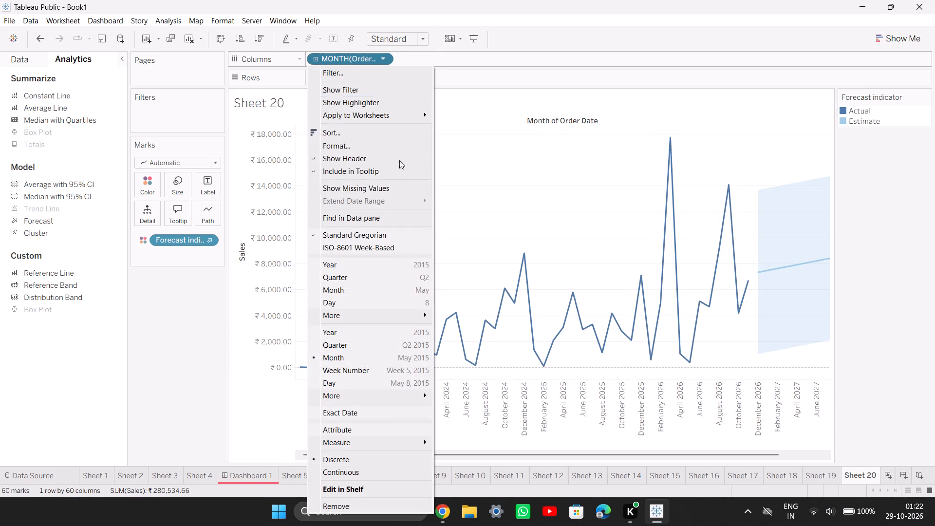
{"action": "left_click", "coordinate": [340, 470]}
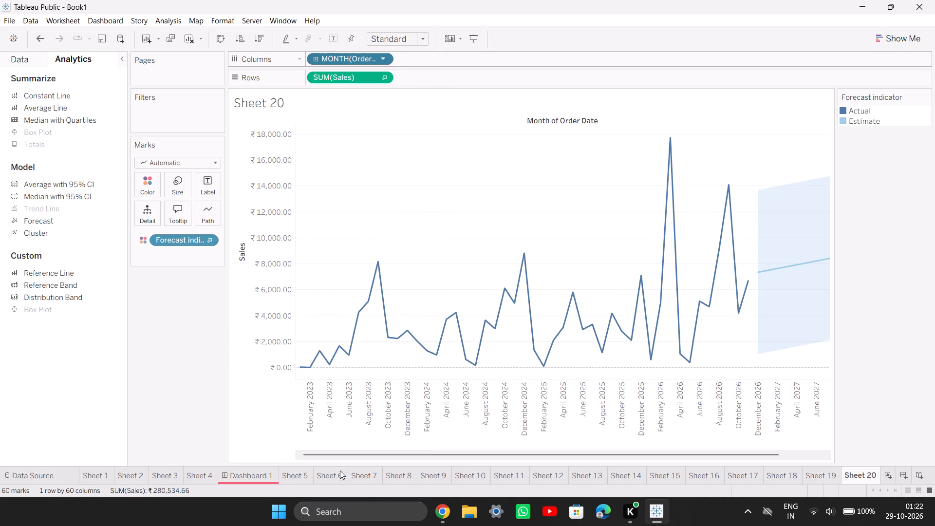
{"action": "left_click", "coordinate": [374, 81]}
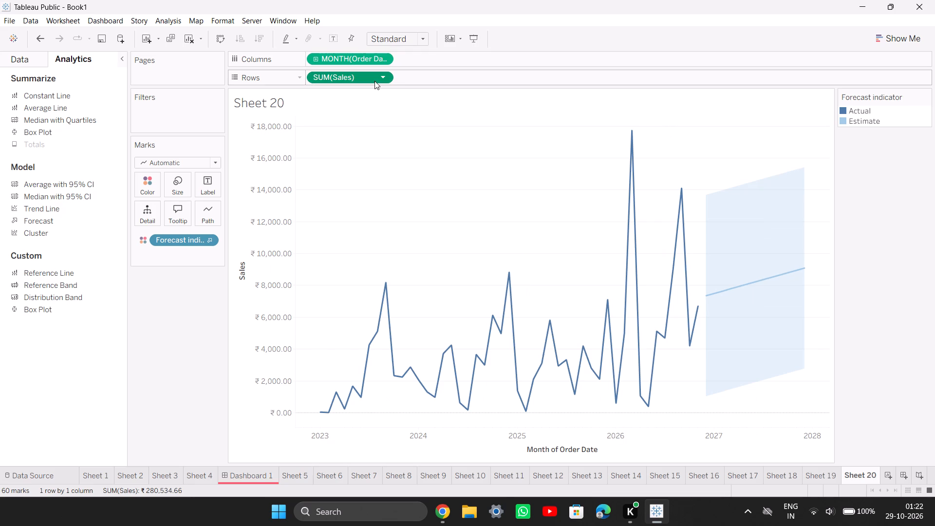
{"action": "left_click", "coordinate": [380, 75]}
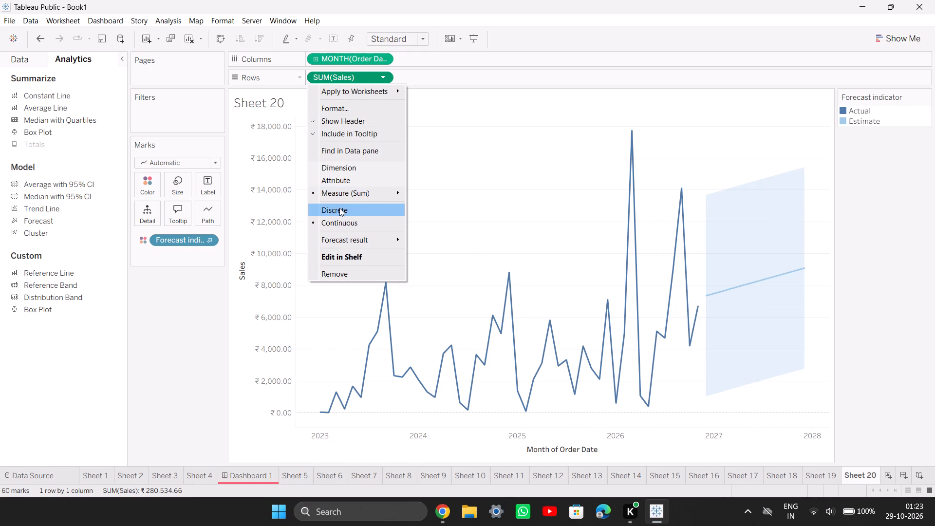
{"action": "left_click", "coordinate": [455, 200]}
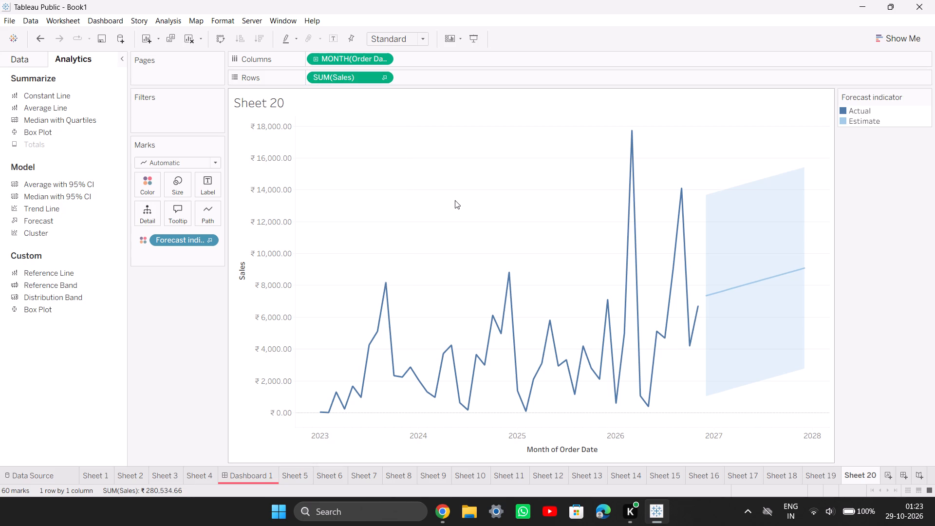
Look through the exercises following 8.E in the Chrome PDF, reading the 8.G steps on exporting and interpreting statistical results.
{"action": "left_click", "coordinate": [650, 509]}
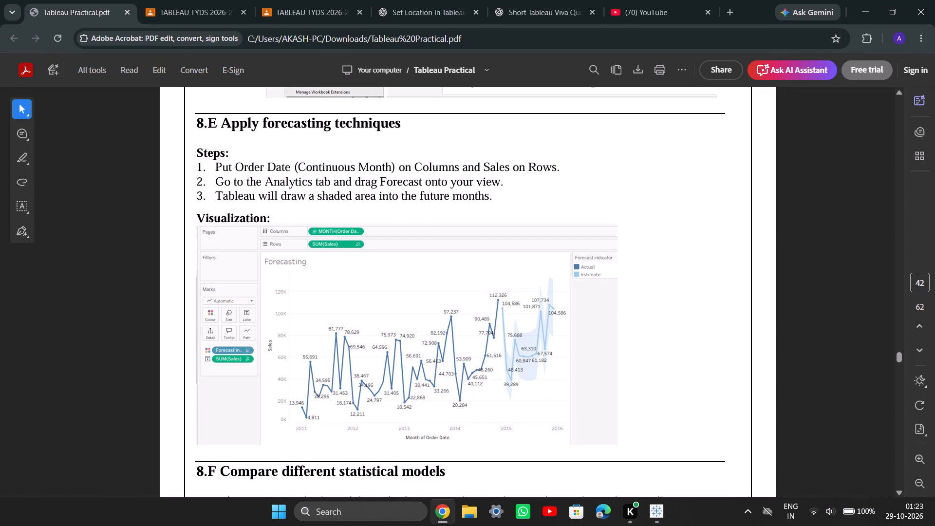
{"action": "scroll", "coordinate": [441, 331], "scroll_direction": "down", "scroll_amount": 4}
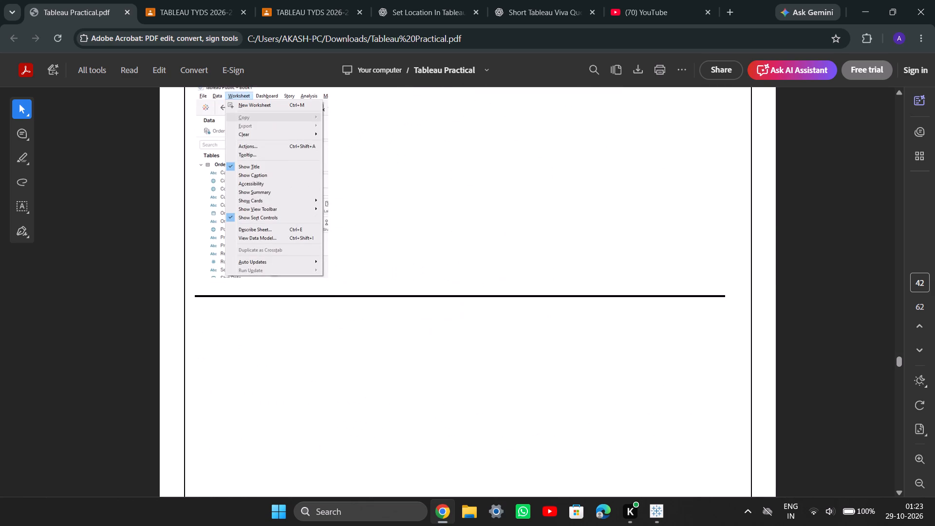
{"action": "scroll", "coordinate": [441, 331], "scroll_direction": "up", "scroll_amount": 3}
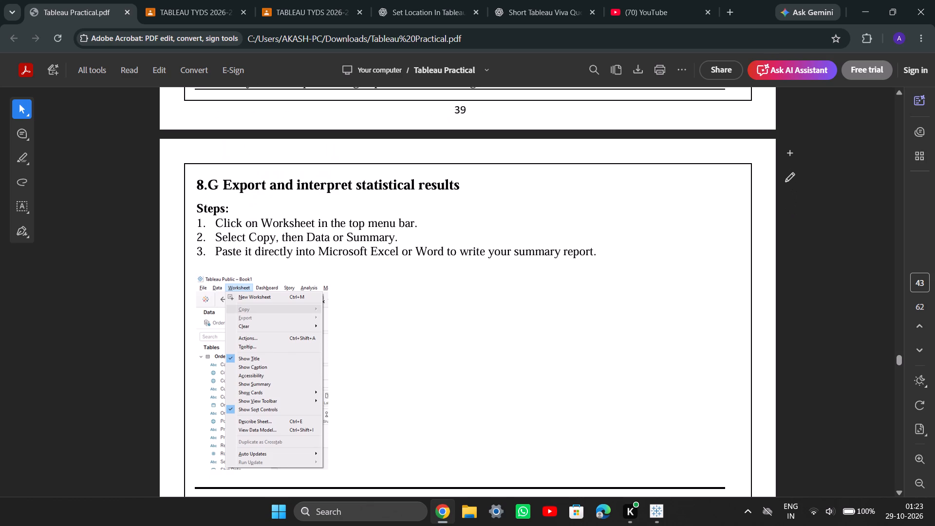
{"action": "left_click", "coordinate": [650, 512]}
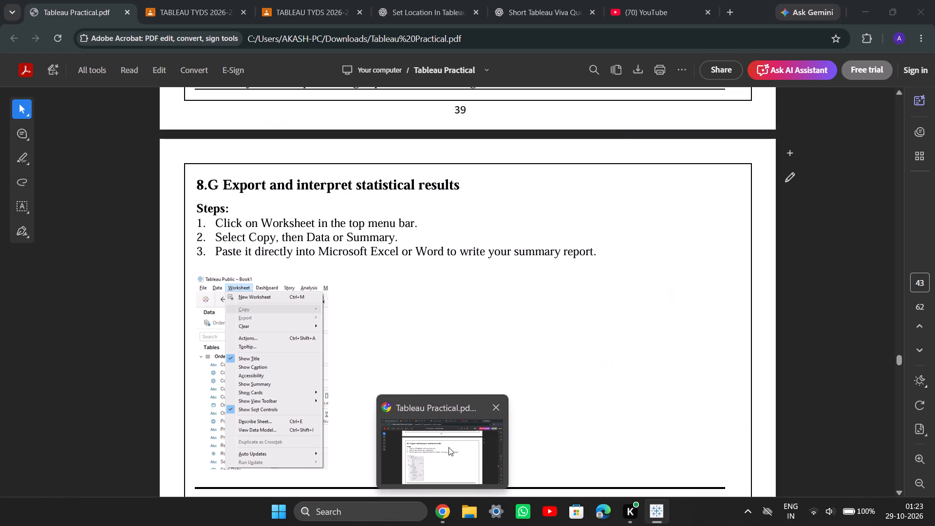
{"action": "left_click", "coordinate": [449, 447]}
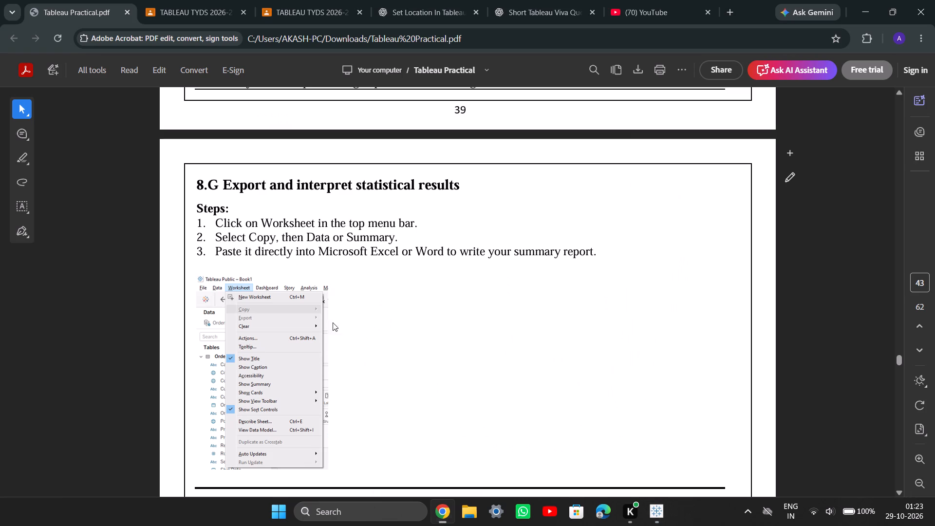
{"action": "left_click", "coordinate": [441, 515]}
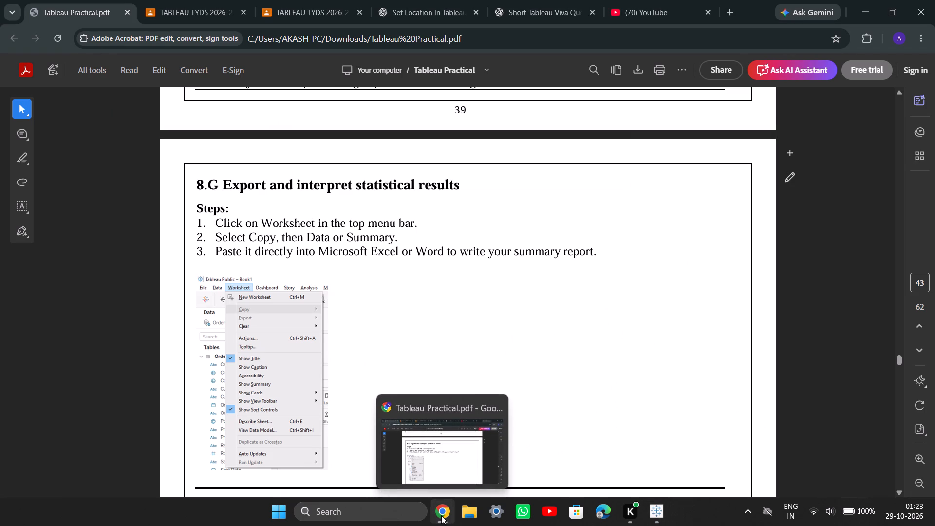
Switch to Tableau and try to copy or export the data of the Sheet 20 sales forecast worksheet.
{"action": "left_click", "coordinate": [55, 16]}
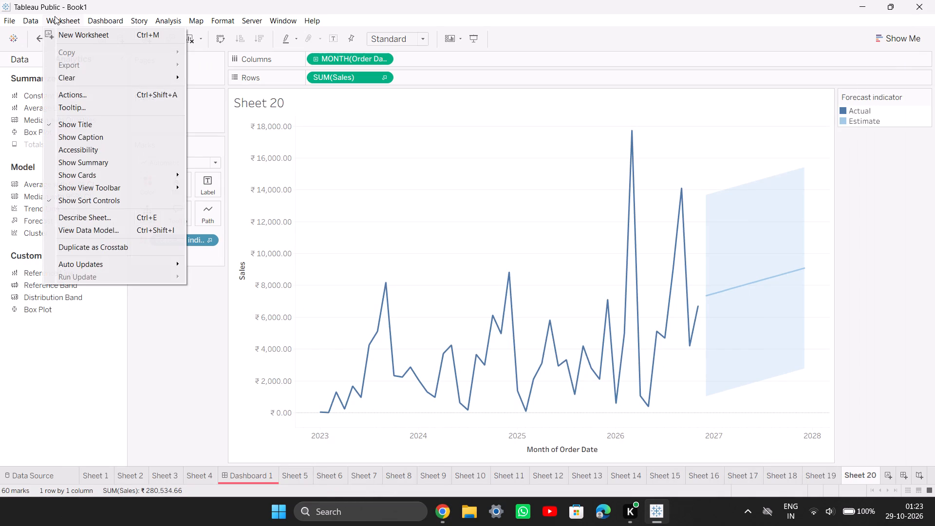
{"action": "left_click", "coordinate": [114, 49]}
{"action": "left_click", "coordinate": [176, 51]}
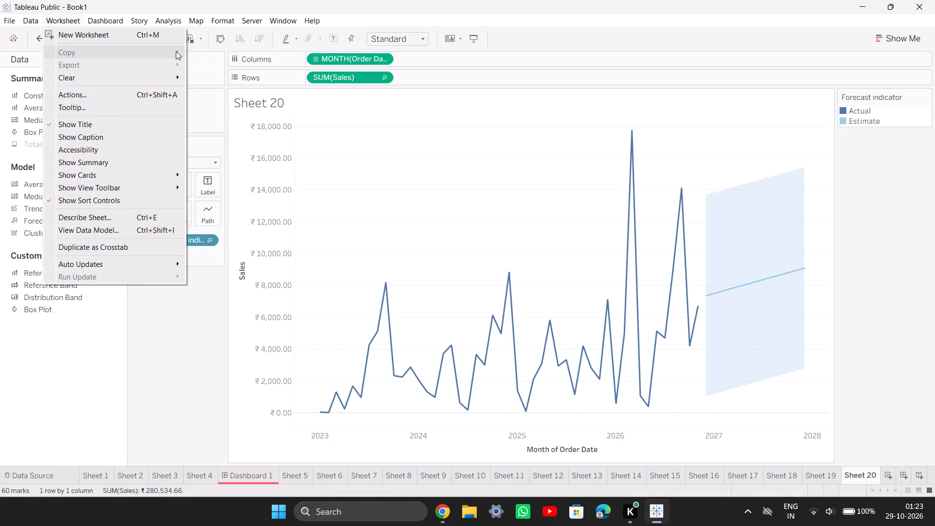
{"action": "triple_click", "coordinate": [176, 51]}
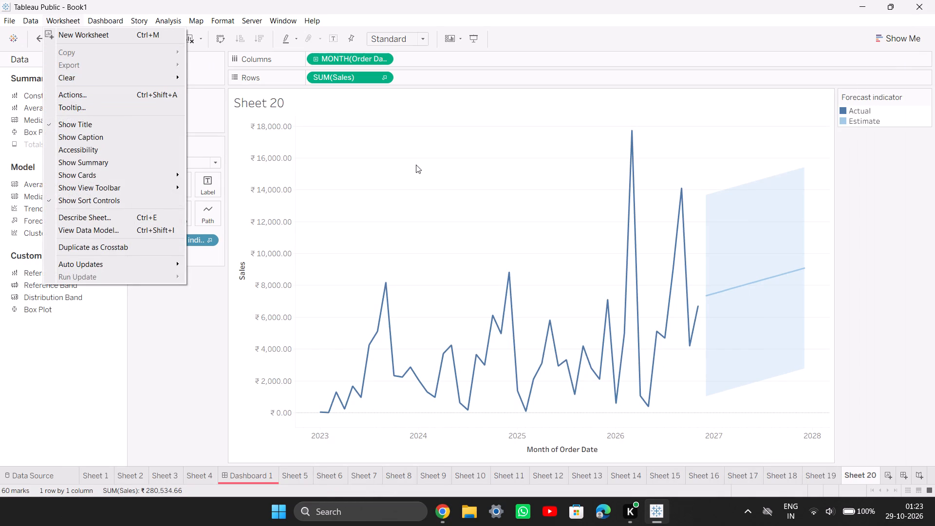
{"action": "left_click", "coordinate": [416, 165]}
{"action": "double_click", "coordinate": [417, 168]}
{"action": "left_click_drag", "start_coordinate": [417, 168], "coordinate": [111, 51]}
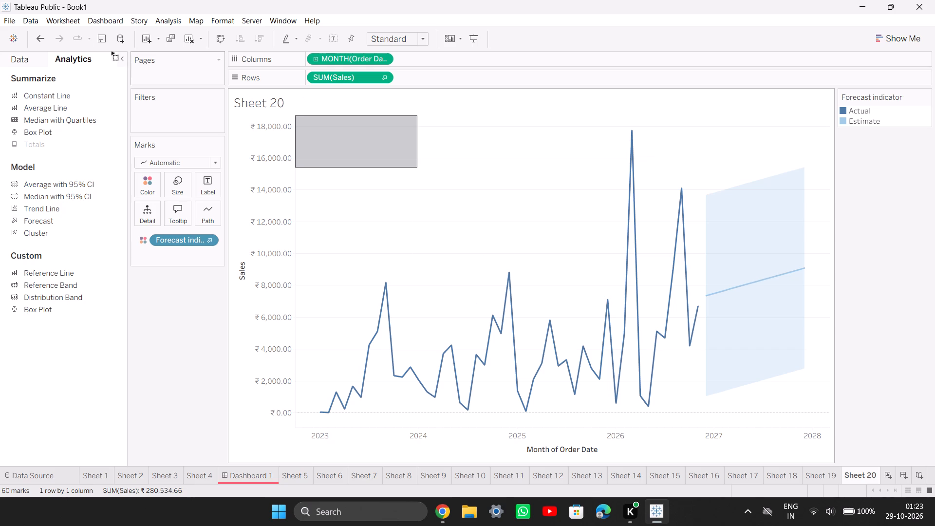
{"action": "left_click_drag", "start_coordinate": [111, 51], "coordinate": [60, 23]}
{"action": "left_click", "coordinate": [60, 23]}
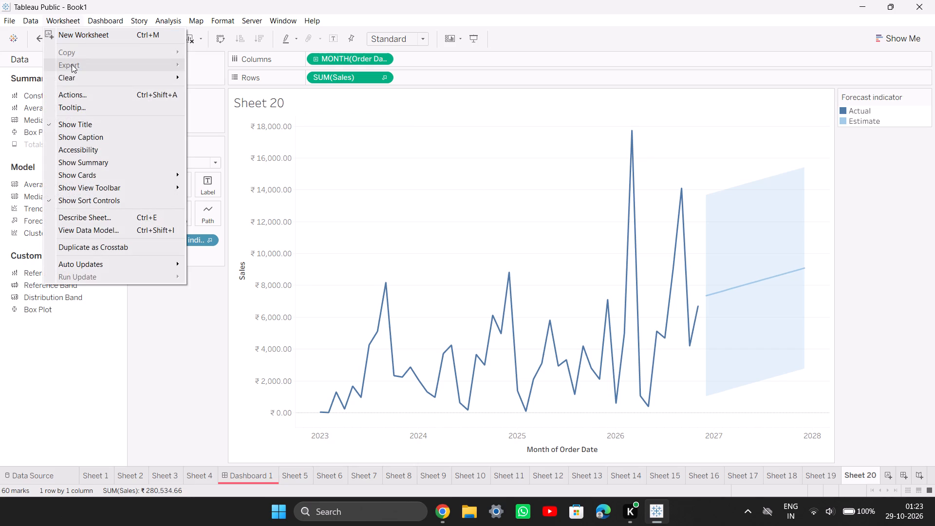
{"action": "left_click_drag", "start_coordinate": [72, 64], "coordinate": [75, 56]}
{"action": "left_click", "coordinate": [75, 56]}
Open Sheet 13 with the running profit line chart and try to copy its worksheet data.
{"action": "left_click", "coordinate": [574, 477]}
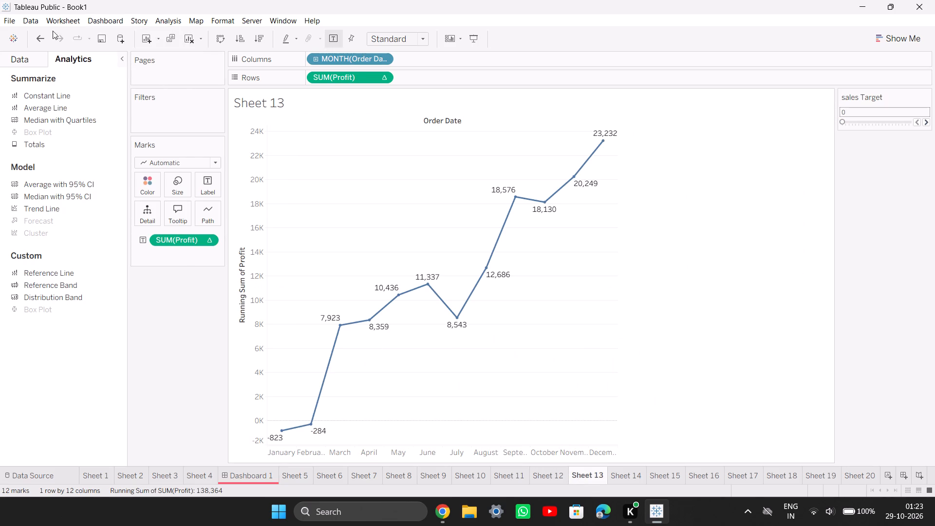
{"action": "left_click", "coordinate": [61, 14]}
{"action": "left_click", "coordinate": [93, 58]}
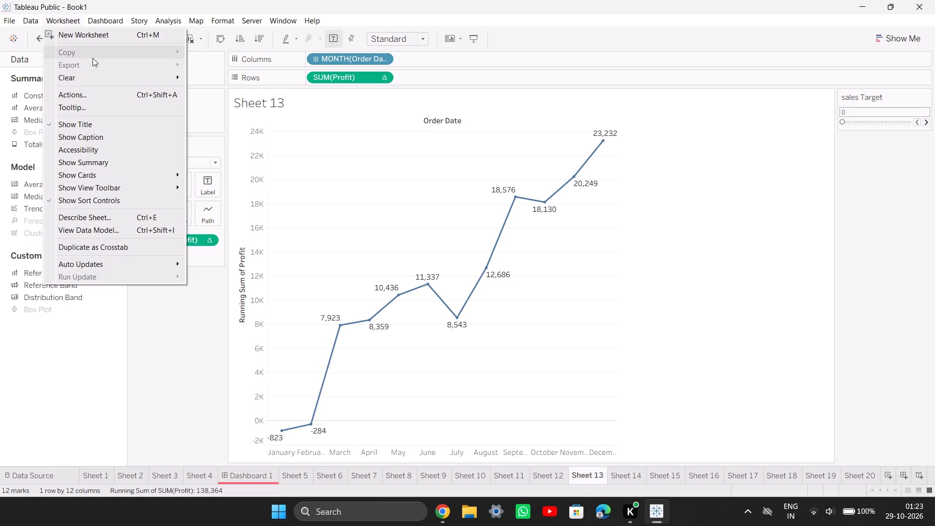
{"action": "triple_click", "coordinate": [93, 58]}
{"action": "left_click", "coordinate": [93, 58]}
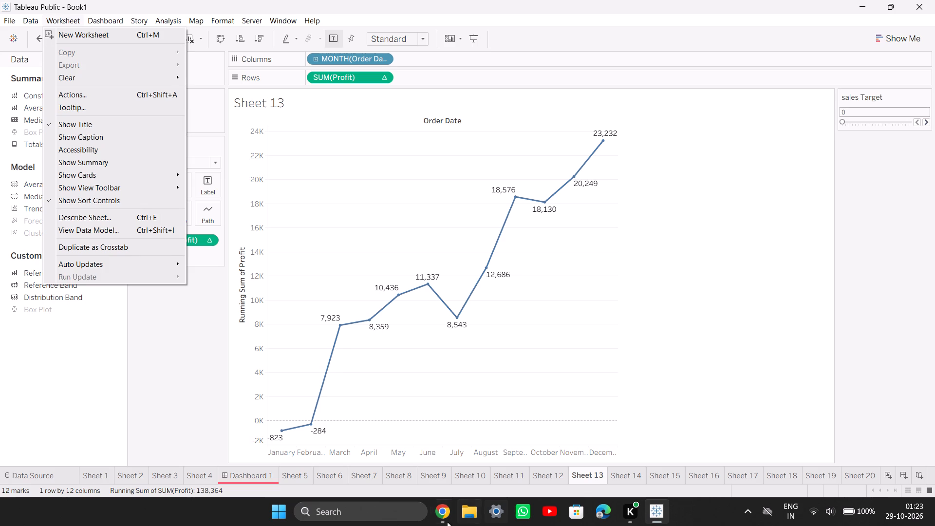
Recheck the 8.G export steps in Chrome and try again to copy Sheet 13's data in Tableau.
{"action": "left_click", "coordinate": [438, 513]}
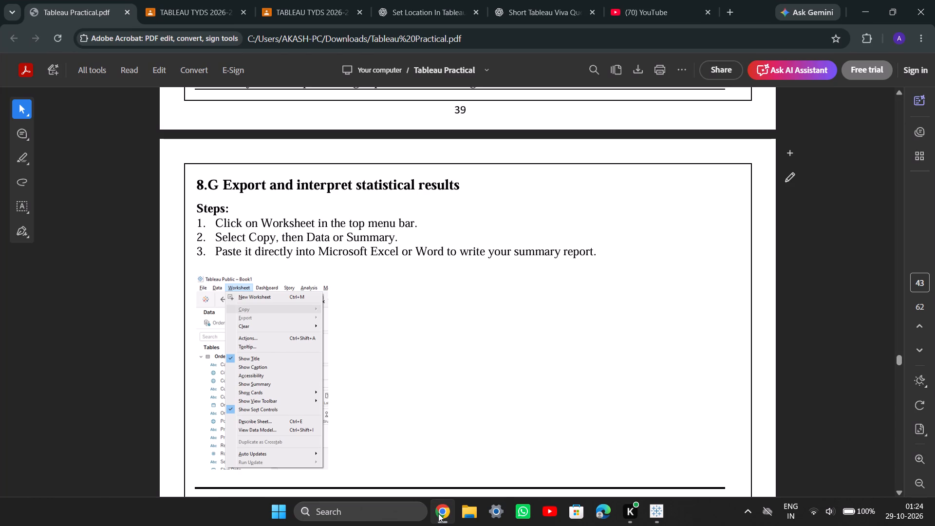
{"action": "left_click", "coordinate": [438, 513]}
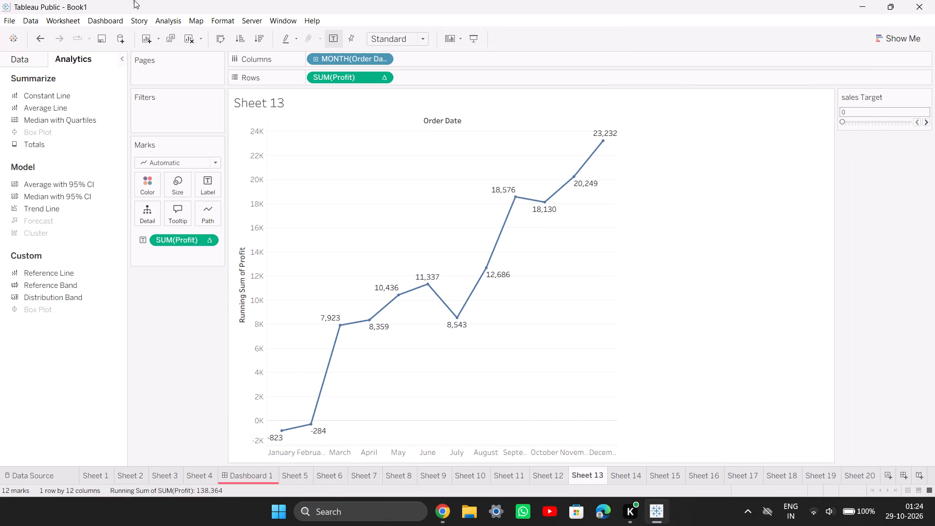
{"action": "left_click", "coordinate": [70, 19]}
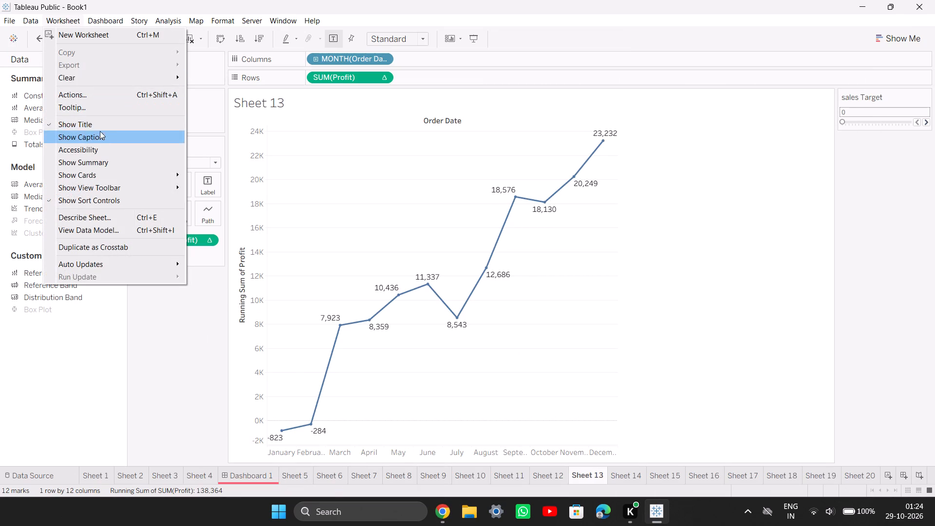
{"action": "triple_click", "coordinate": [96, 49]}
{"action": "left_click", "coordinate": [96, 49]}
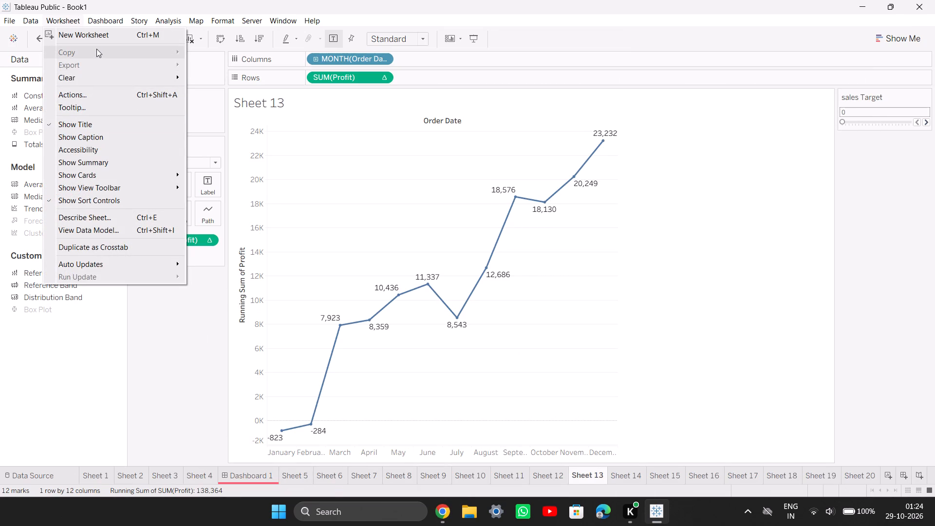
Switch to the Chrome PDF and look past 8.G through Practical 9 on cleaning and structuring data, up to Practical 10.
{"action": "left_click", "coordinate": [449, 522]}
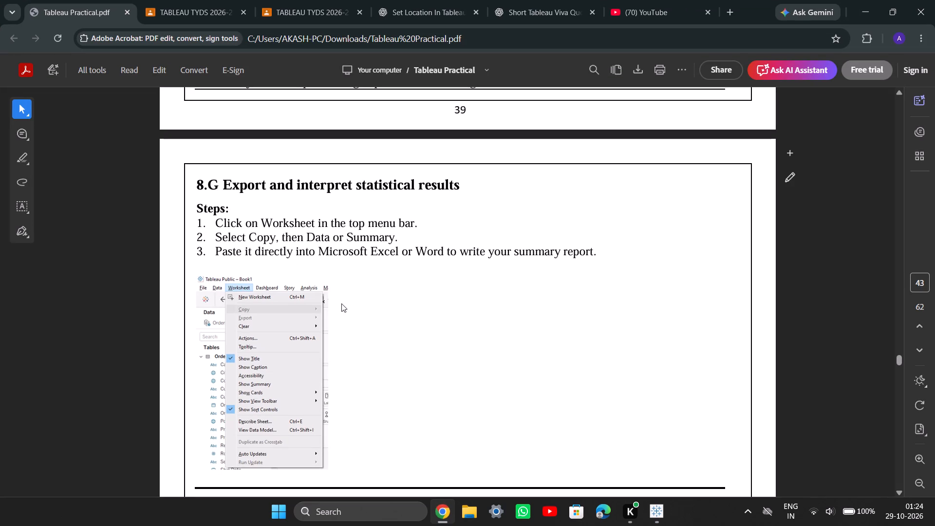
{"action": "scroll", "coordinate": [341, 303], "scroll_direction": "down", "scroll_amount": 2}
{"action": "scroll", "coordinate": [341, 303], "scroll_direction": "up", "scroll_amount": 1}
{"action": "scroll", "coordinate": [341, 303], "scroll_direction": "down", "scroll_amount": 3}
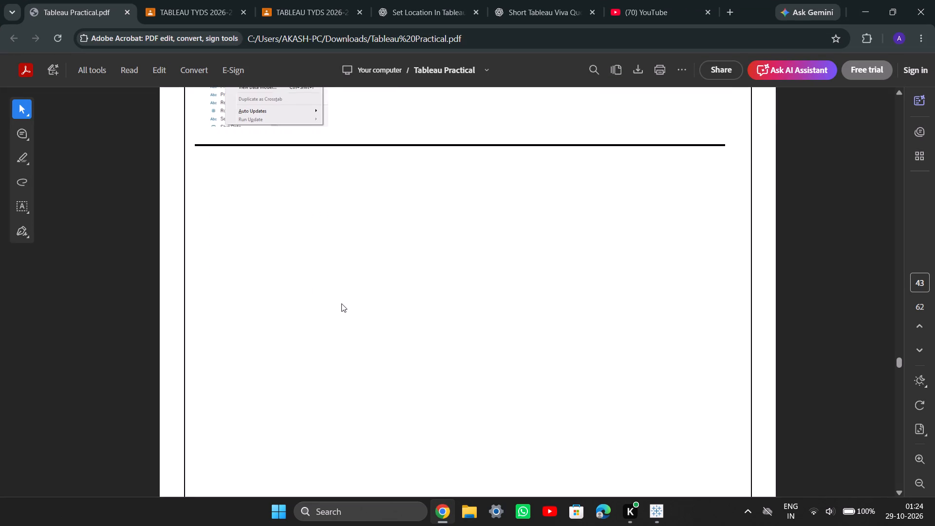
{"action": "scroll", "coordinate": [341, 303], "scroll_direction": "down", "scroll_amount": 4}
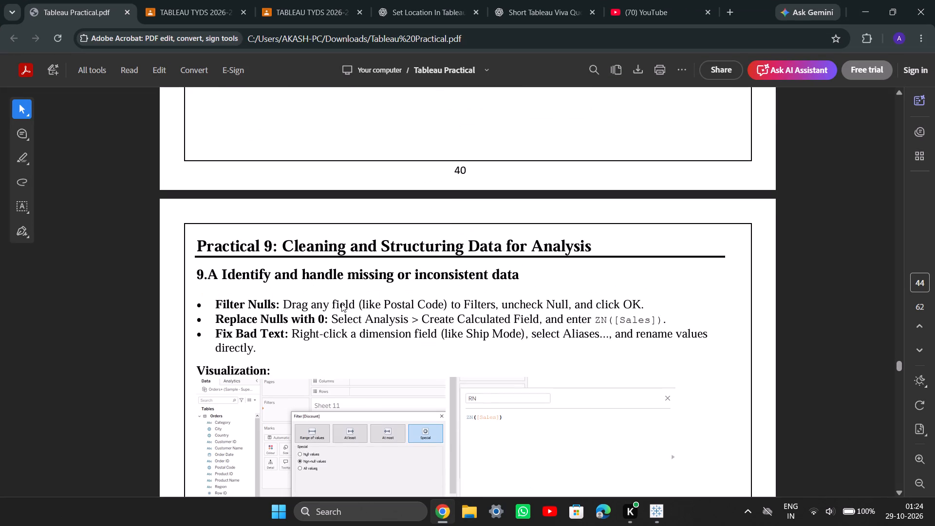
{"action": "scroll", "coordinate": [341, 303], "scroll_direction": "down", "scroll_amount": 1}
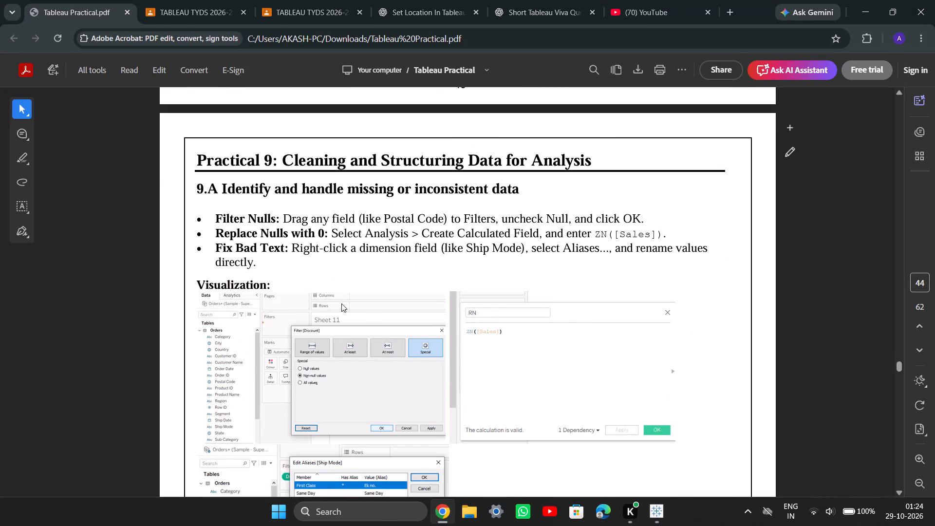
{"action": "scroll", "coordinate": [341, 303], "scroll_direction": "down", "scroll_amount": 3}
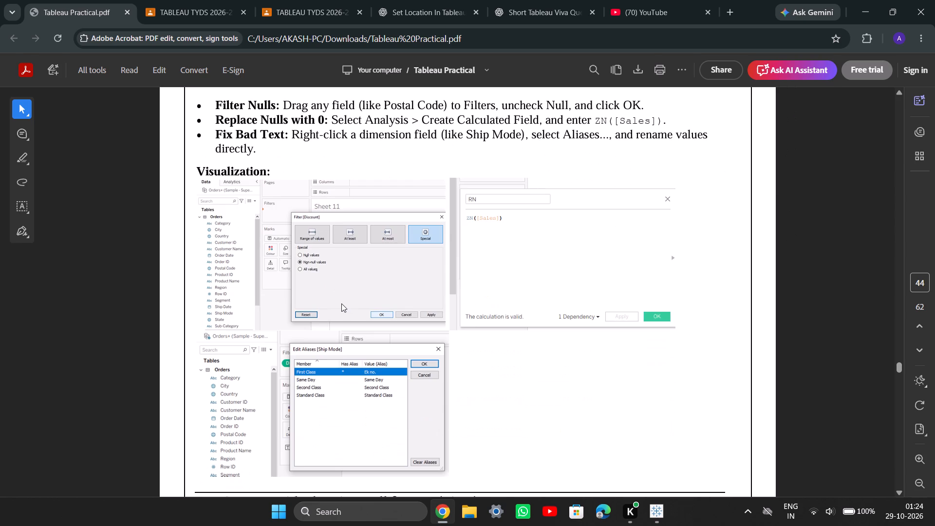
{"action": "scroll", "coordinate": [341, 303], "scroll_direction": "down", "scroll_amount": 7}
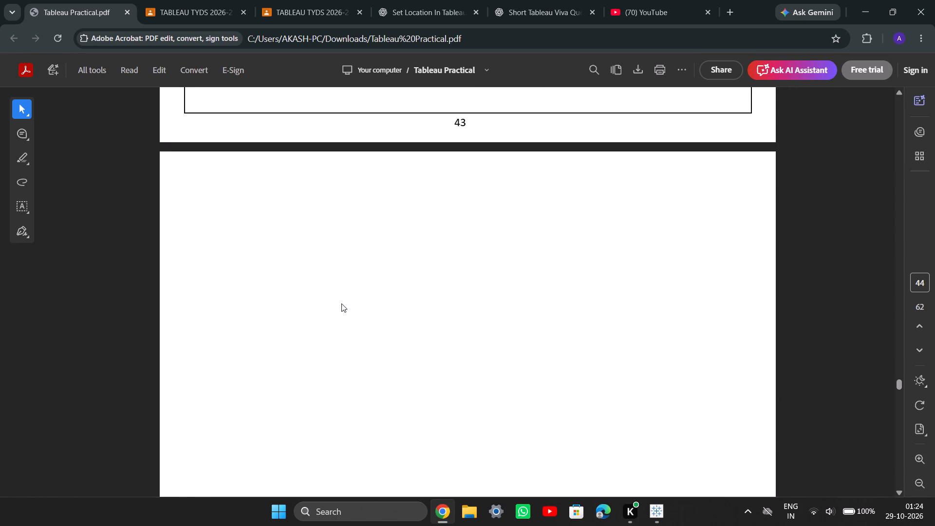
{"action": "scroll", "coordinate": [341, 303], "scroll_direction": "down", "scroll_amount": 2}
{"action": "scroll", "coordinate": [341, 303], "scroll_direction": "up", "scroll_amount": 6}
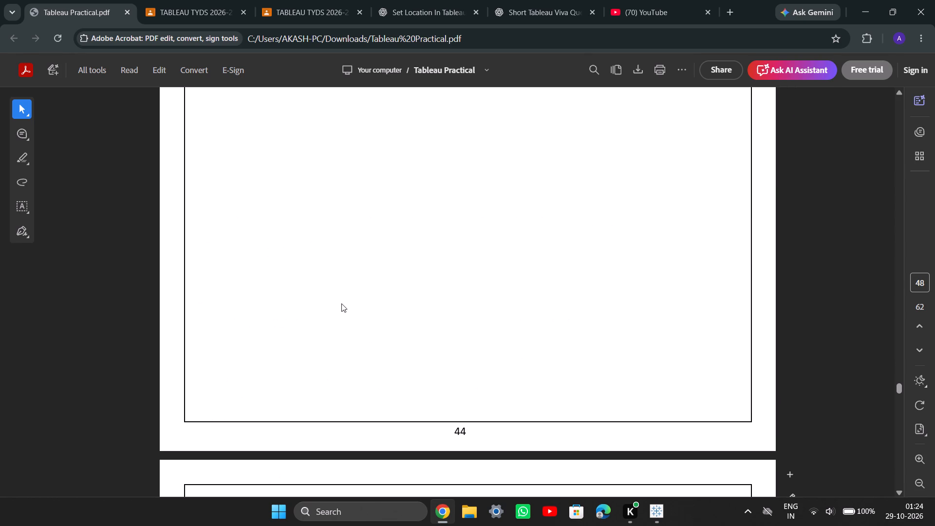
{"action": "scroll", "coordinate": [341, 303], "scroll_direction": "down", "scroll_amount": 2}
{"action": "scroll", "coordinate": [378, 296], "scroll_direction": "up", "scroll_amount": 4}
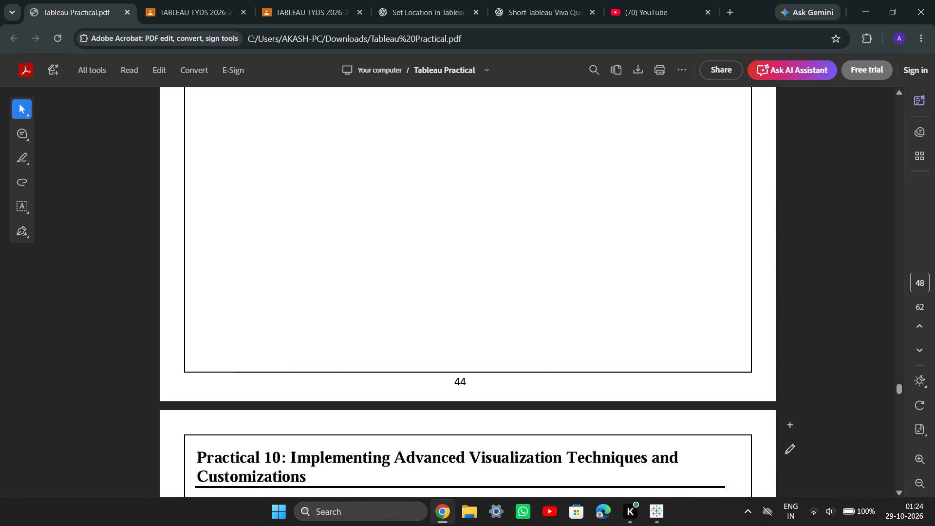
Go back through Practical 9 and examine exercises 9.G to 9.C on splitting, LOD expressions, restructuring, joins and unions.
{"action": "scroll", "coordinate": [378, 296], "scroll_direction": "up", "scroll_amount": 3}
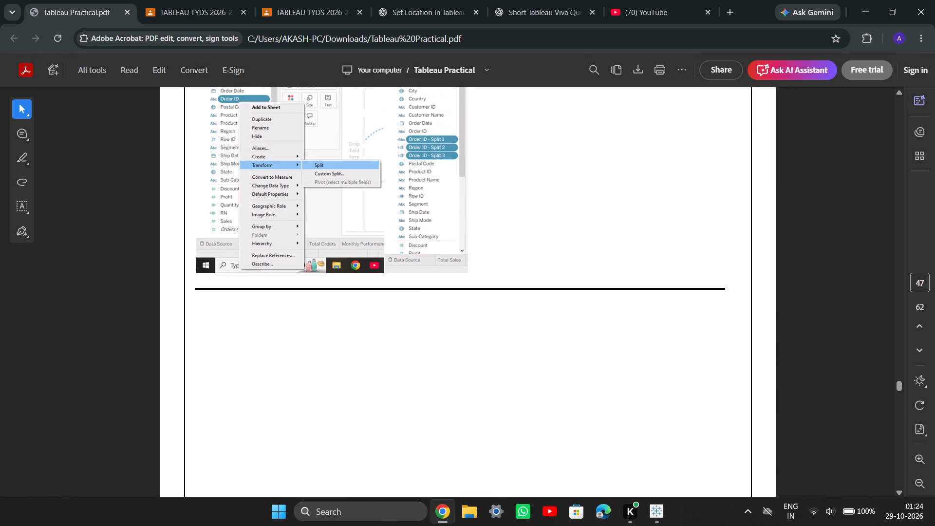
{"action": "scroll", "coordinate": [378, 296], "scroll_direction": "up", "scroll_amount": 3}
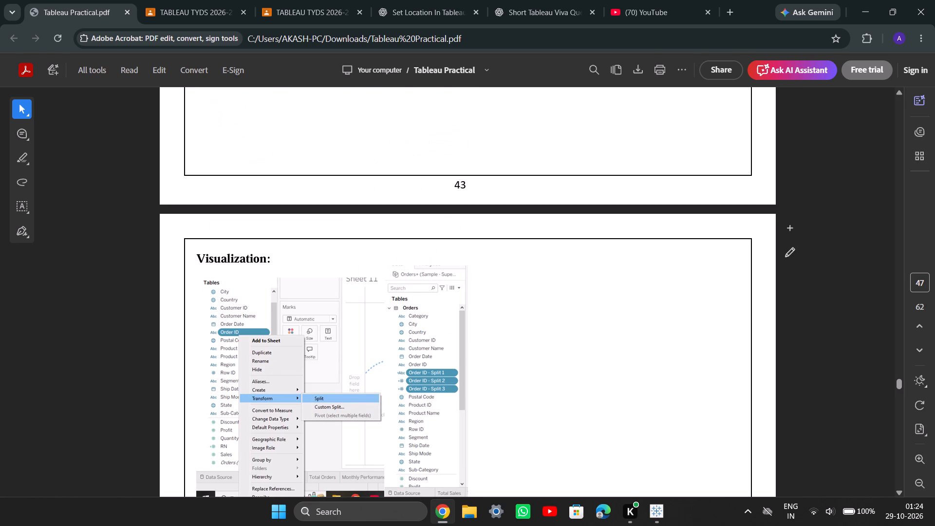
{"action": "scroll", "coordinate": [378, 296], "scroll_direction": "down", "scroll_amount": 1}
{"action": "scroll", "coordinate": [378, 296], "scroll_direction": "up", "scroll_amount": 4}
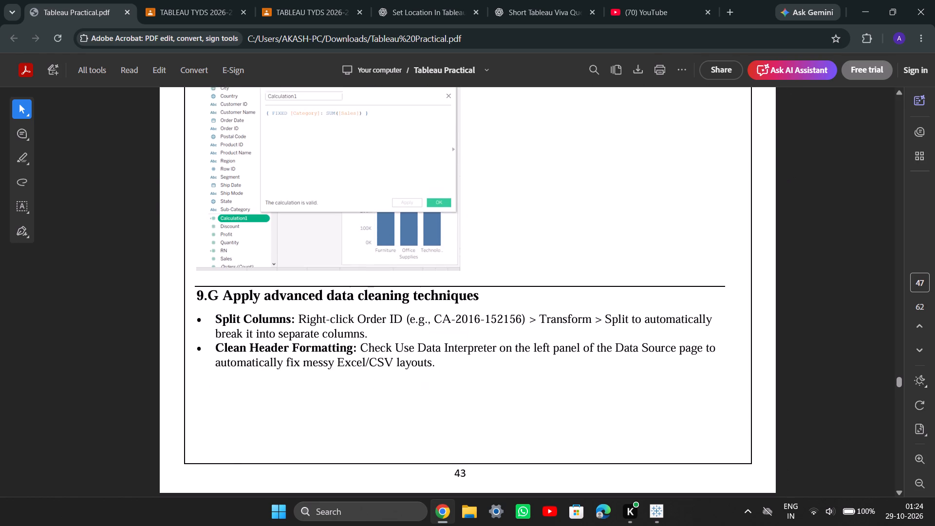
{"action": "scroll", "coordinate": [378, 296], "scroll_direction": "up", "scroll_amount": 4}
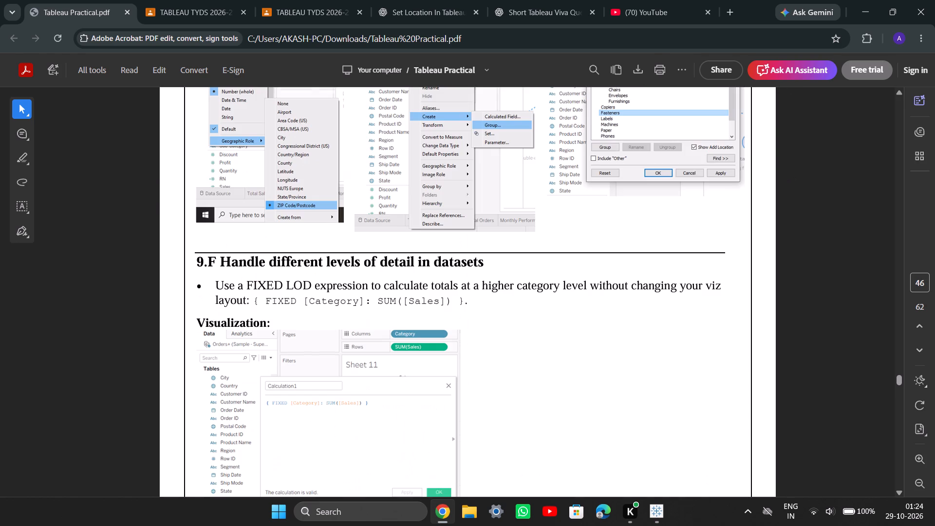
{"action": "scroll", "coordinate": [378, 296], "scroll_direction": "up", "scroll_amount": 6}
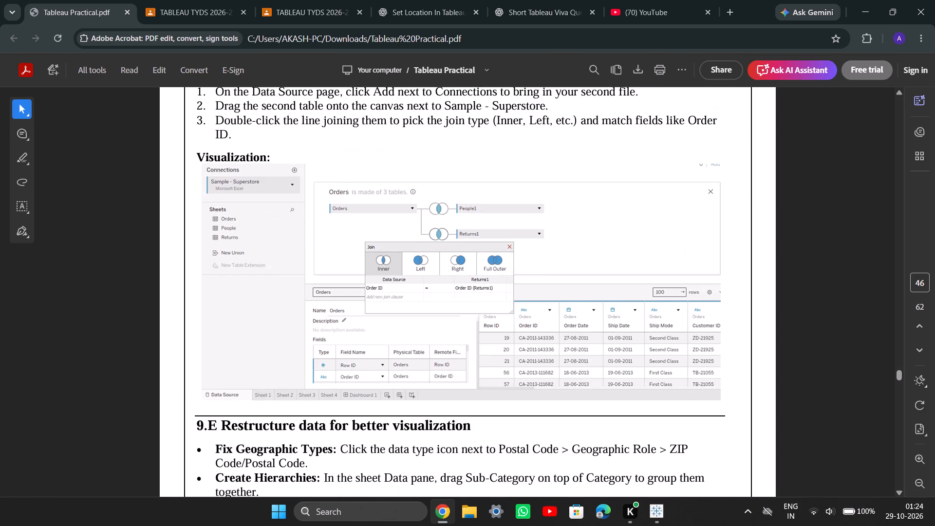
{"action": "scroll", "coordinate": [378, 296], "scroll_direction": "up", "scroll_amount": 5}
{"action": "scroll", "coordinate": [378, 296], "scroll_direction": "down", "scroll_amount": 9}
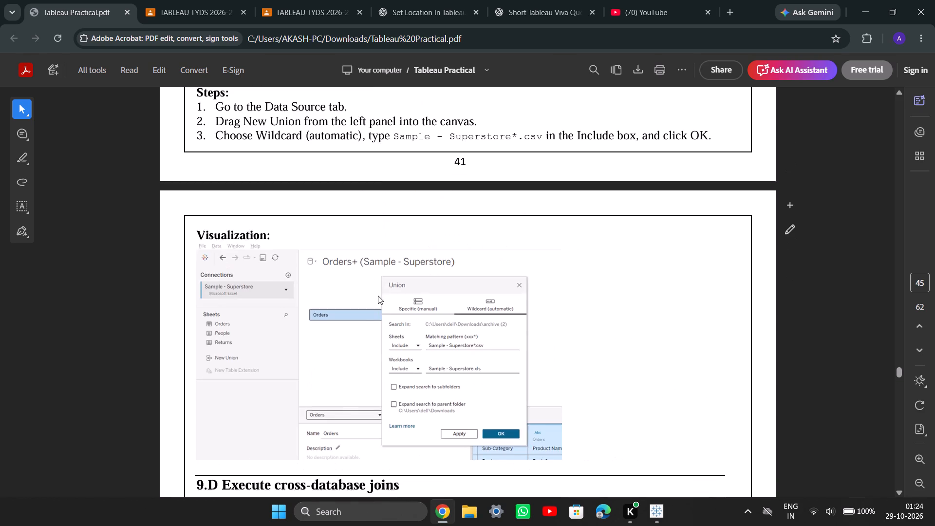
Look through the Practical 10 exercises on advanced visualization, including the slope chart and lollipop chart.
{"action": "scroll", "coordinate": [378, 296], "scroll_direction": "down", "scroll_amount": 7}
{"action": "scroll", "coordinate": [378, 296], "scroll_direction": "up", "scroll_amount": 1}
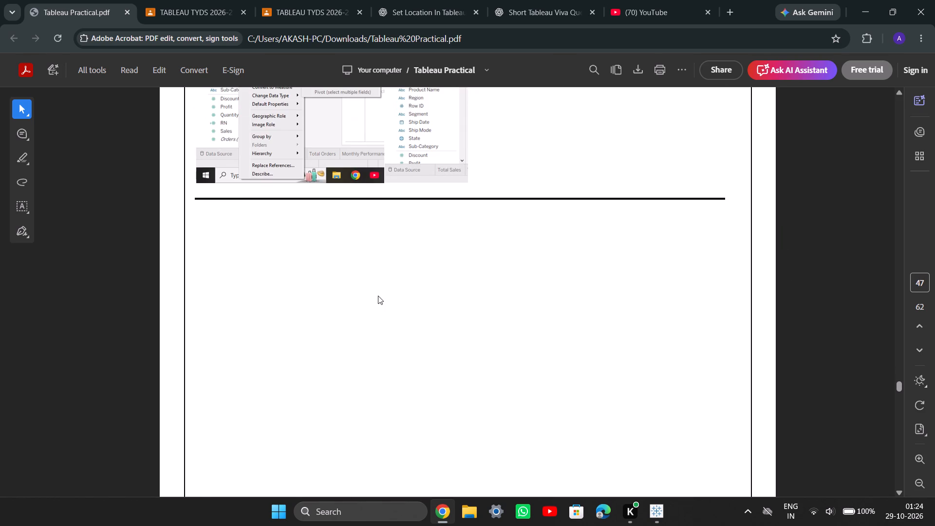
{"action": "scroll", "coordinate": [378, 296], "scroll_direction": "down", "scroll_amount": 7}
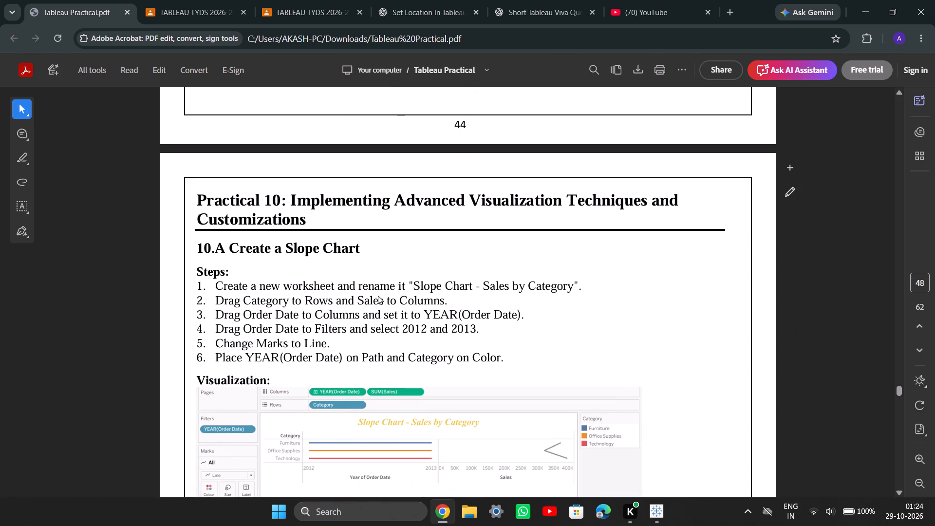
{"action": "scroll", "coordinate": [378, 296], "scroll_direction": "down", "scroll_amount": 3}
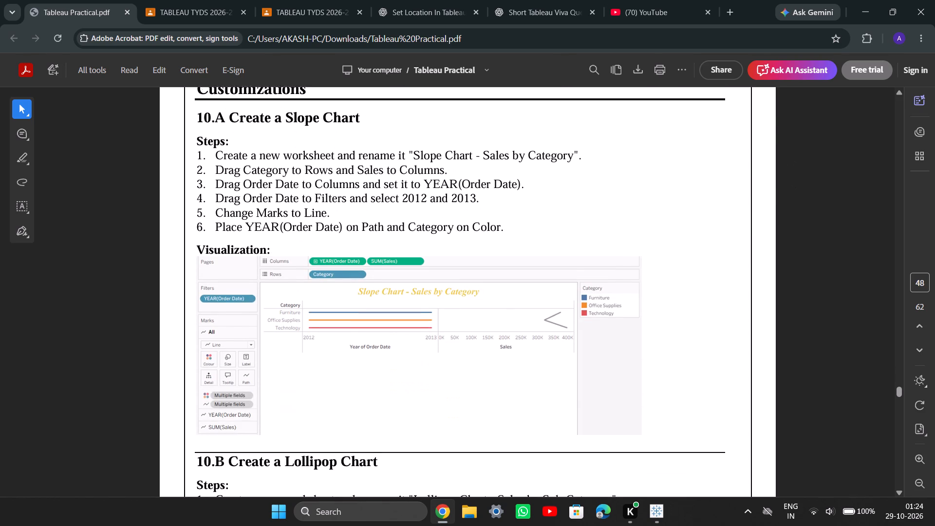
{"action": "scroll", "coordinate": [370, 286], "scroll_direction": "up", "scroll_amount": 1}
{"action": "scroll", "coordinate": [370, 286], "scroll_direction": "down", "scroll_amount": 19}
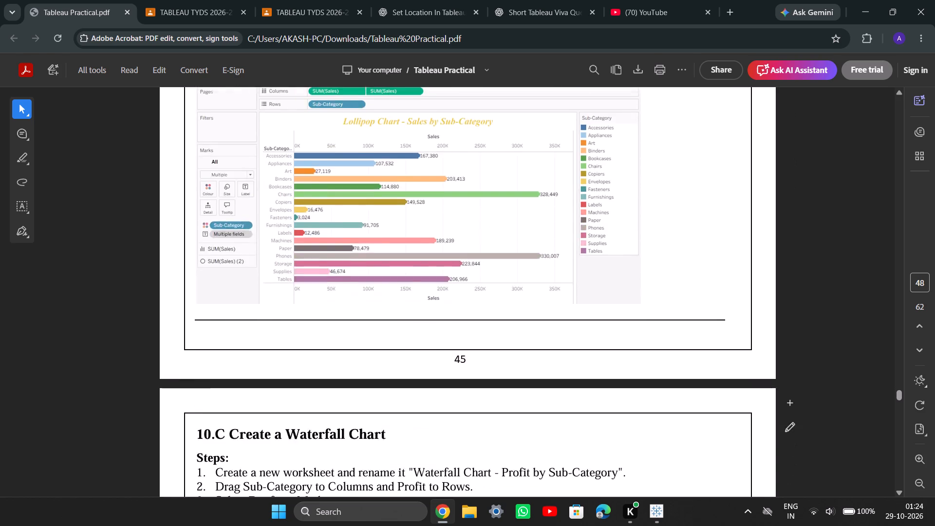
Skim the rest of the PDF to its end and examine exercises 13.D on year-over-year growth and 13.C on sales forecasting.
{"action": "scroll", "coordinate": [370, 286], "scroll_direction": "down", "scroll_amount": 15}
{"action": "scroll", "coordinate": [370, 286], "scroll_direction": "down", "scroll_amount": 12}
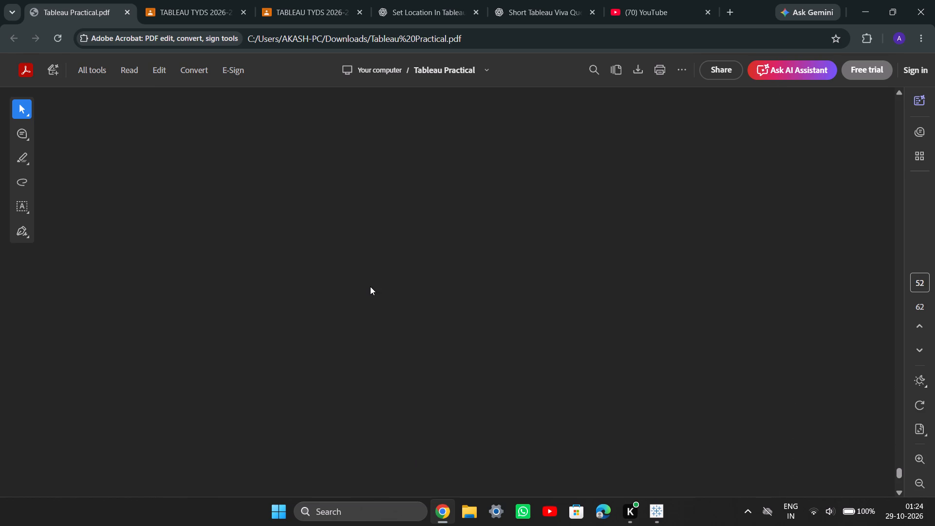
{"action": "scroll", "coordinate": [370, 286], "scroll_direction": "down", "scroll_amount": 20}
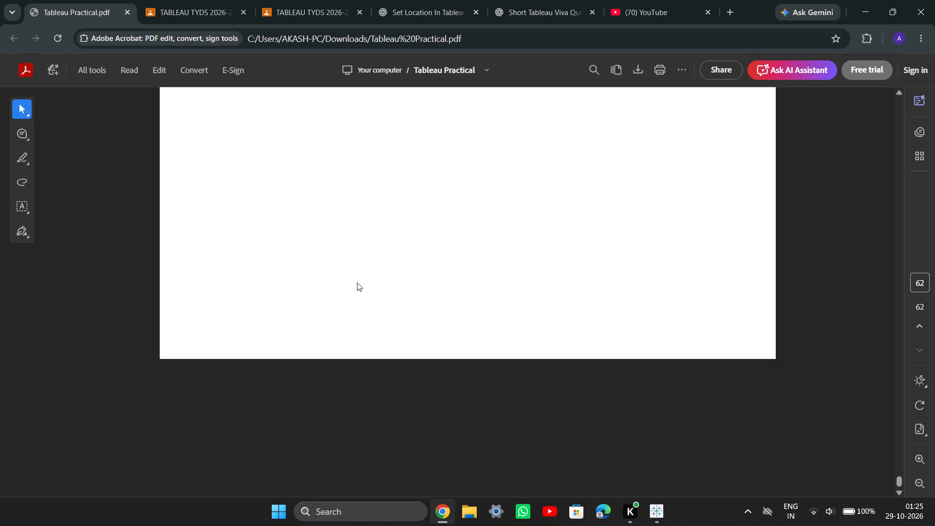
{"action": "scroll", "coordinate": [294, 276], "scroll_direction": "up", "scroll_amount": 8}
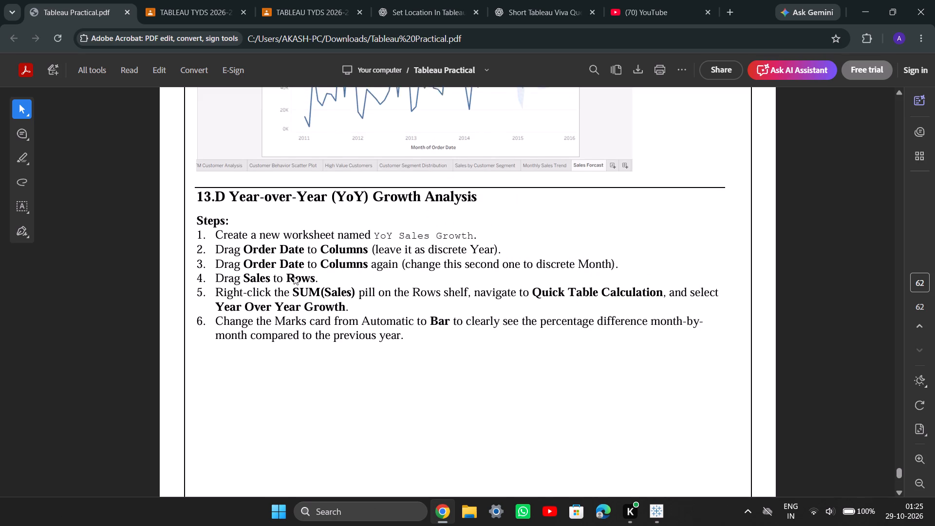
{"action": "scroll", "coordinate": [294, 276], "scroll_direction": "up", "scroll_amount": 5}
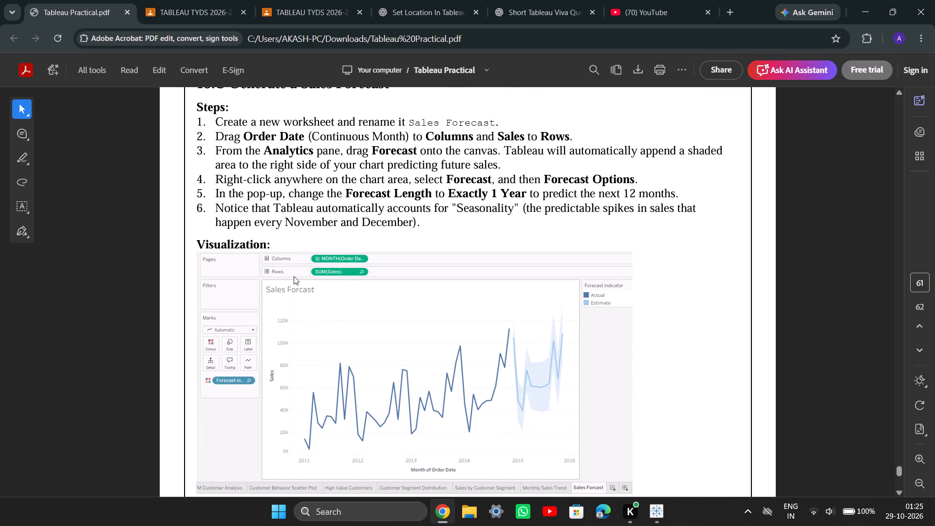
Go back through Practical 13 from the 13.C sales forecast and examine exercise 13.A on the monthly sales trend.
{"action": "scroll", "coordinate": [323, 161], "scroll_direction": "up", "scroll_amount": 5}
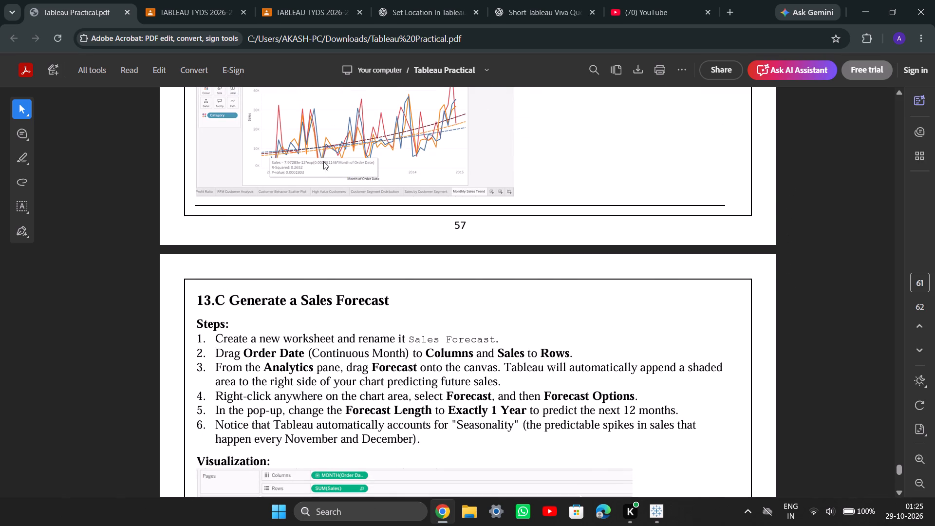
{"action": "scroll", "coordinate": [323, 161], "scroll_direction": "up", "scroll_amount": 6}
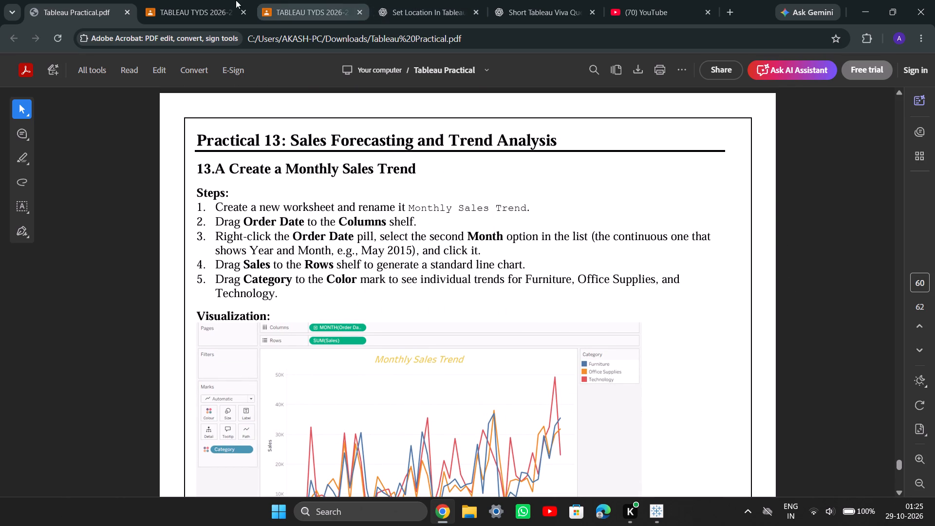
Switch to the TABLEAU TYDS 2026-27 Classroom, close the Practical 4 document, and briefly view the Practical 13 Retail Sales & Profitability Dashboard PDF.
{"action": "left_click", "coordinate": [224, 0]}
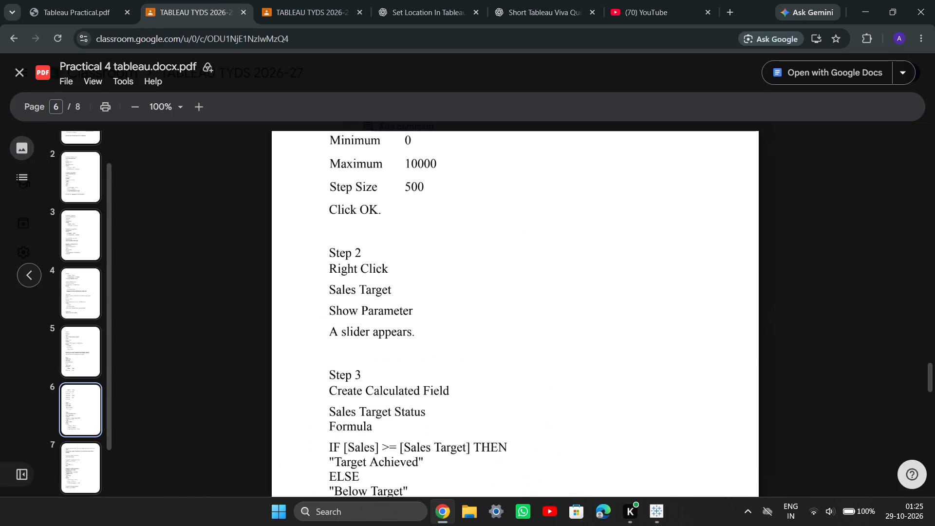
{"action": "left_click", "coordinate": [20, 73]}
{"action": "scroll", "coordinate": [454, 347], "scroll_direction": "up", "scroll_amount": 7}
{"action": "scroll", "coordinate": [454, 347], "scroll_direction": "down", "scroll_amount": 2}
{"action": "left_click", "coordinate": [438, 299]}
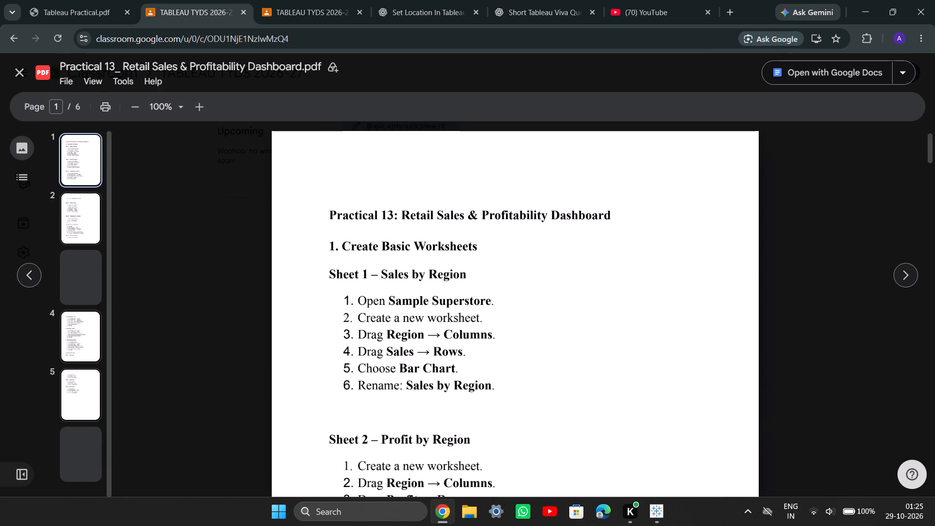
{"action": "scroll", "coordinate": [404, 306], "scroll_direction": "down", "scroll_amount": 2}
{"action": "left_click", "coordinate": [29, 73]}
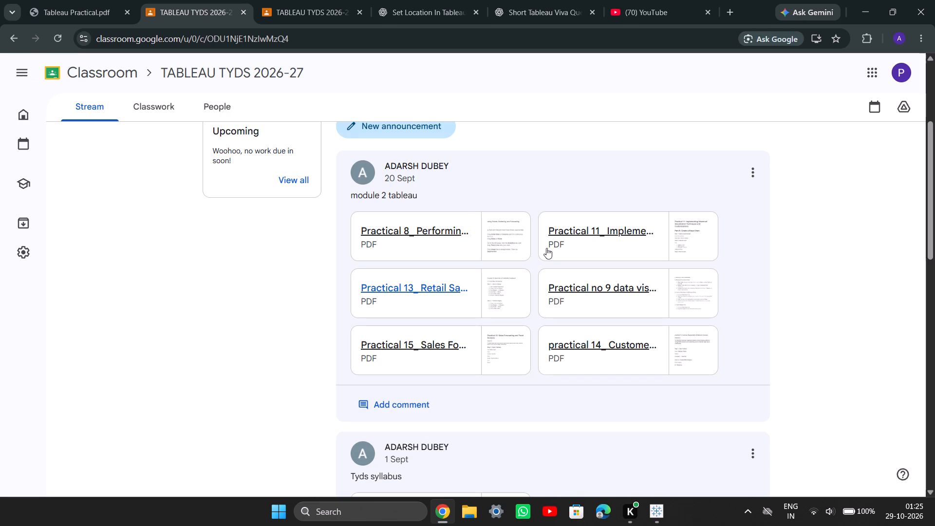
Preview the Practical 14 Customer Segmentation and Practical 15 Sales Forecasting and Trend Analysis PDFs in turn, returning to the class stream.
{"action": "left_click", "coordinate": [615, 329]}
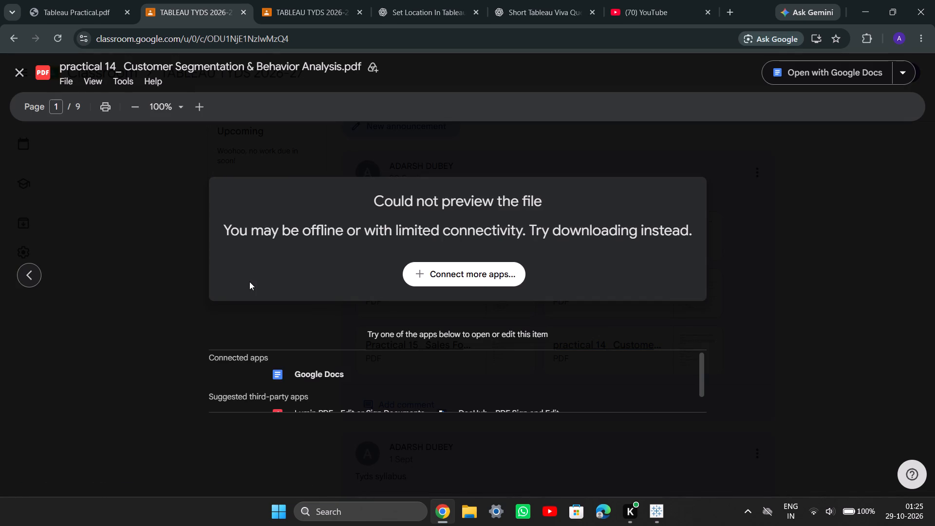
{"action": "left_click", "coordinate": [24, 72]}
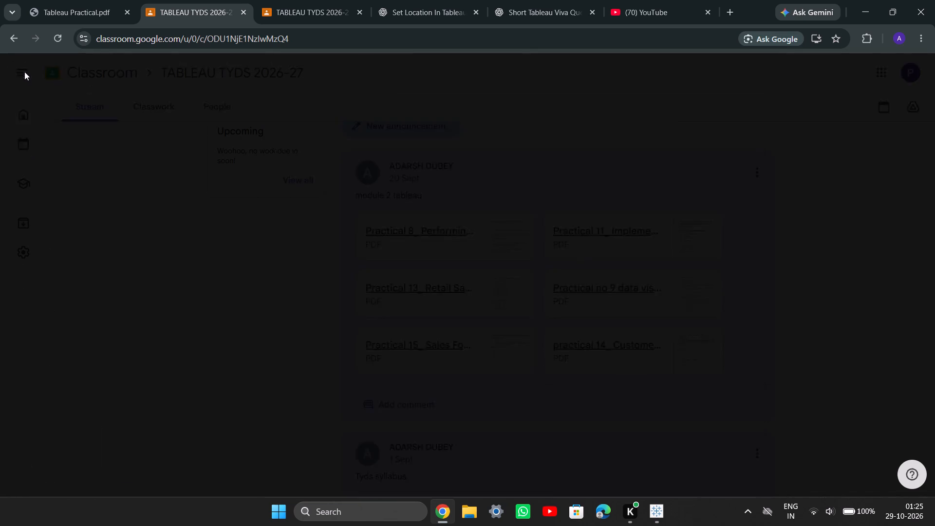
{"action": "scroll", "coordinate": [525, 357], "scroll_direction": "down", "scroll_amount": 2}
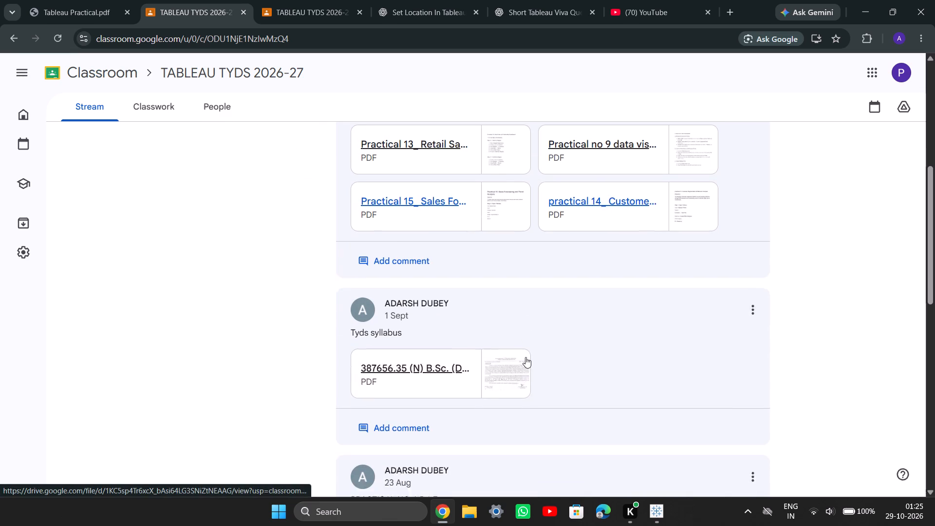
{"action": "scroll", "coordinate": [525, 357], "scroll_direction": "down", "scroll_amount": 1}
{"action": "left_click", "coordinate": [421, 155]}
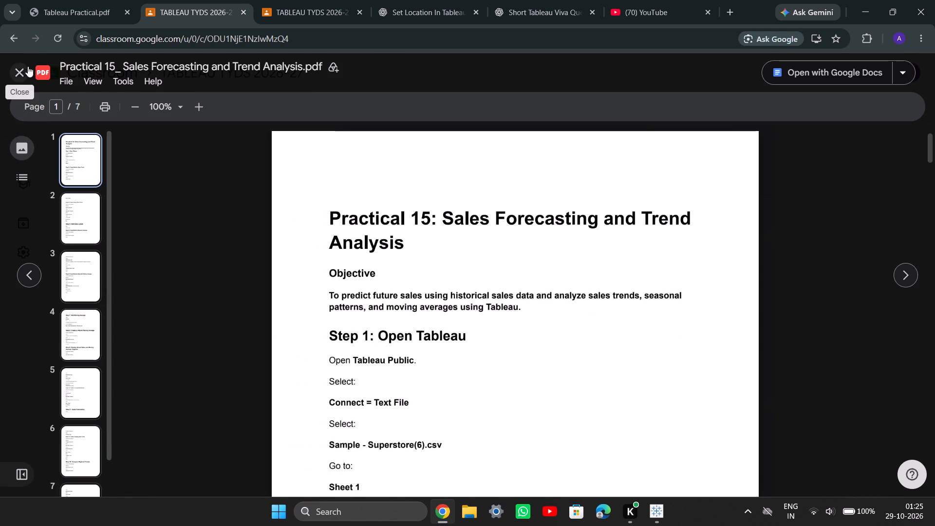
{"action": "left_click", "coordinate": [28, 66]}
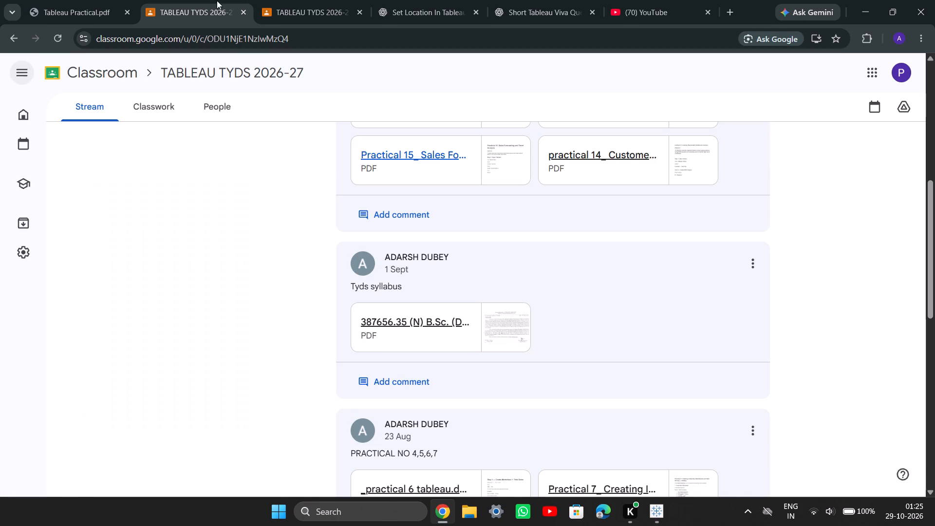
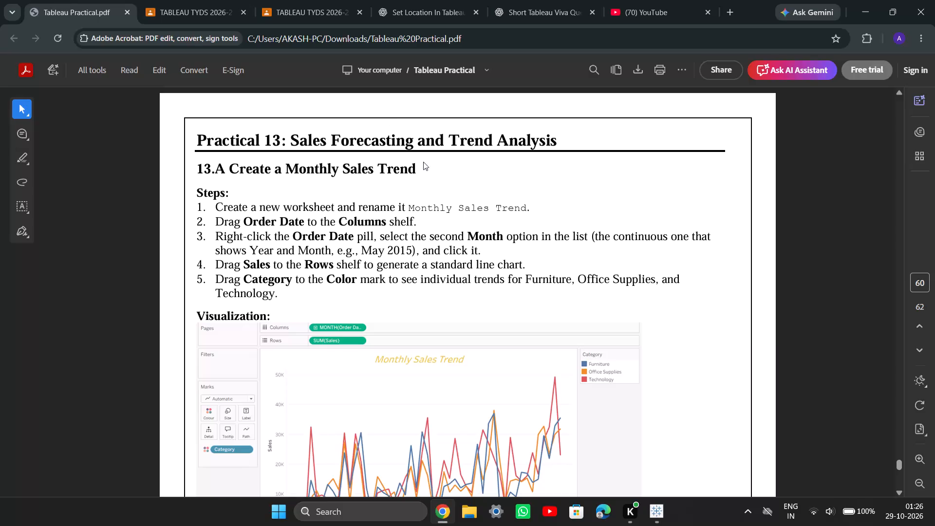
Switch to the Tableau workbook with Sheet 13 open.
{"action": "left_click", "coordinate": [658, 518]}
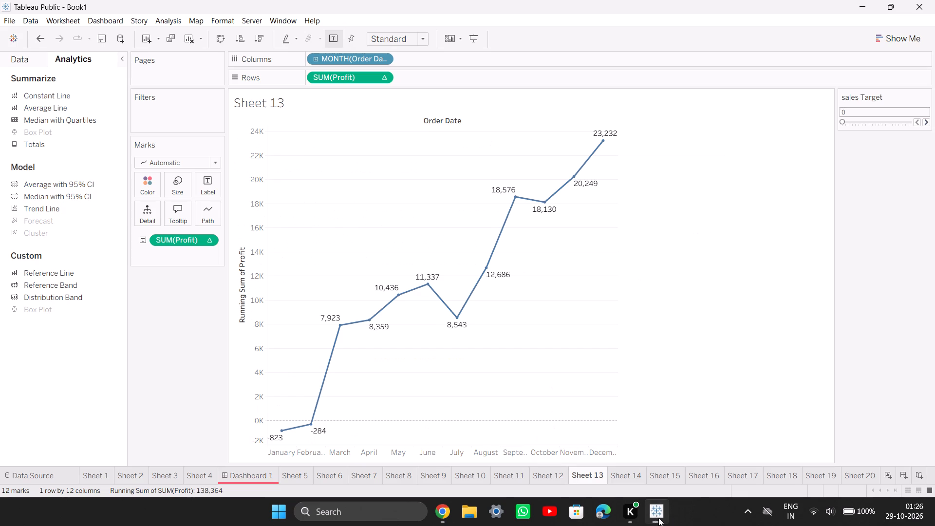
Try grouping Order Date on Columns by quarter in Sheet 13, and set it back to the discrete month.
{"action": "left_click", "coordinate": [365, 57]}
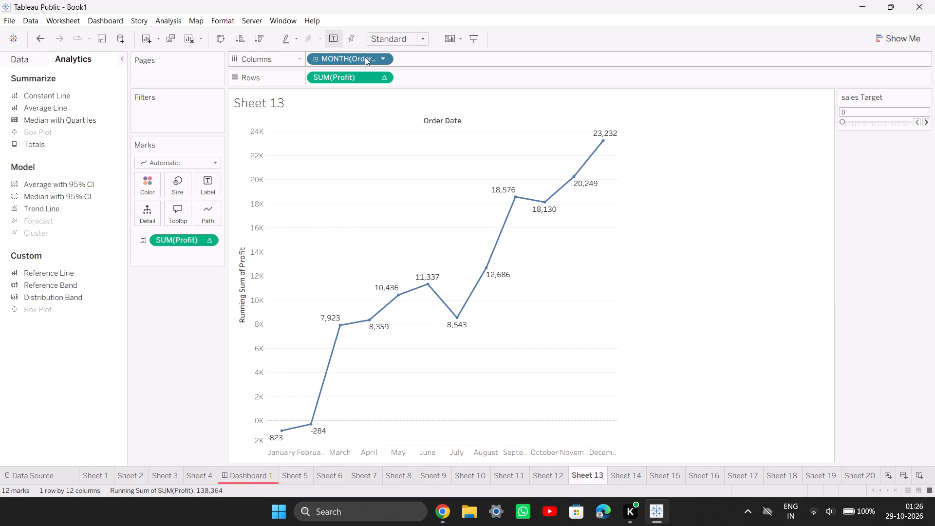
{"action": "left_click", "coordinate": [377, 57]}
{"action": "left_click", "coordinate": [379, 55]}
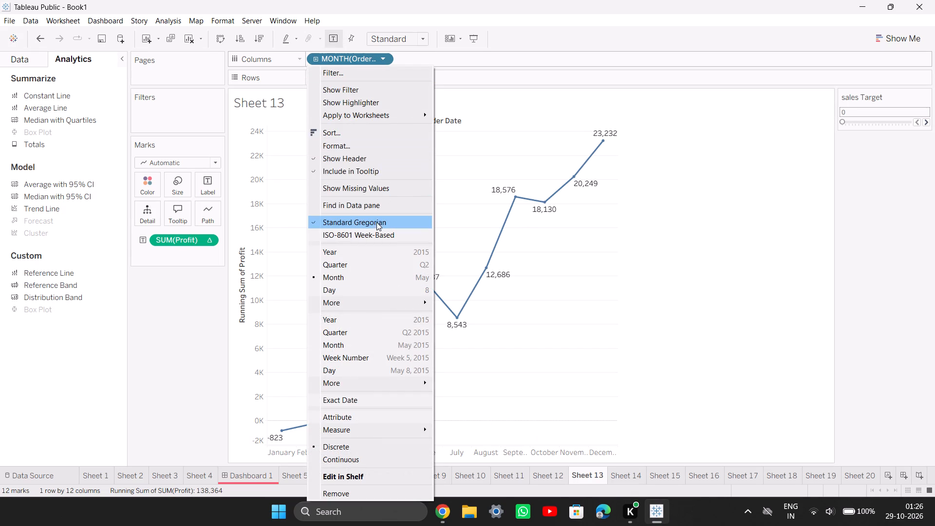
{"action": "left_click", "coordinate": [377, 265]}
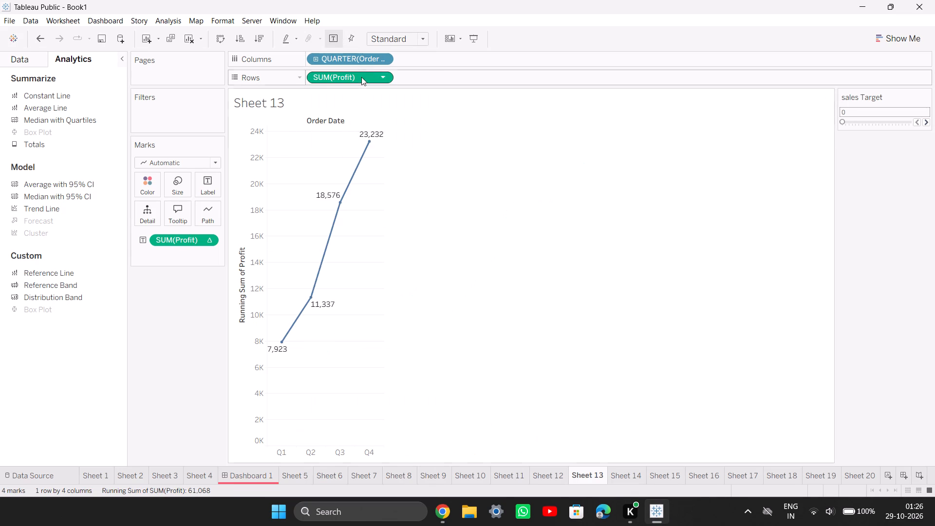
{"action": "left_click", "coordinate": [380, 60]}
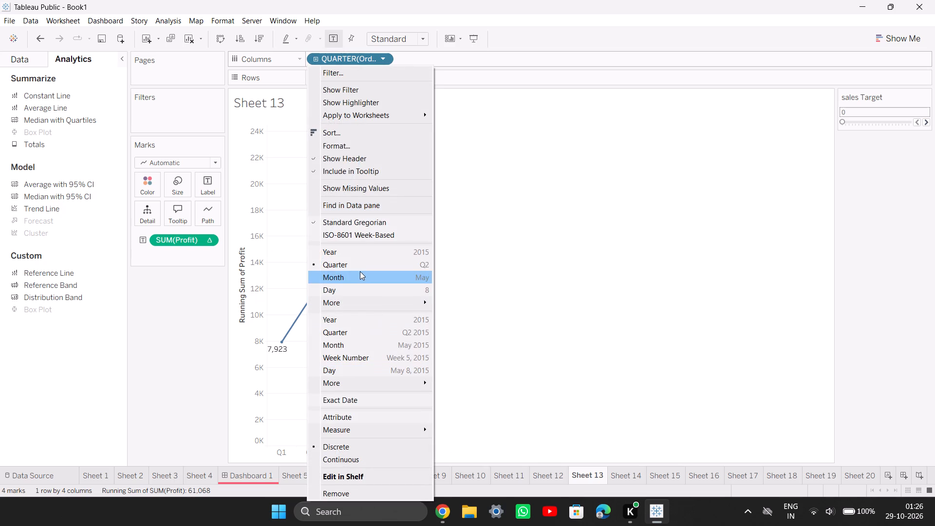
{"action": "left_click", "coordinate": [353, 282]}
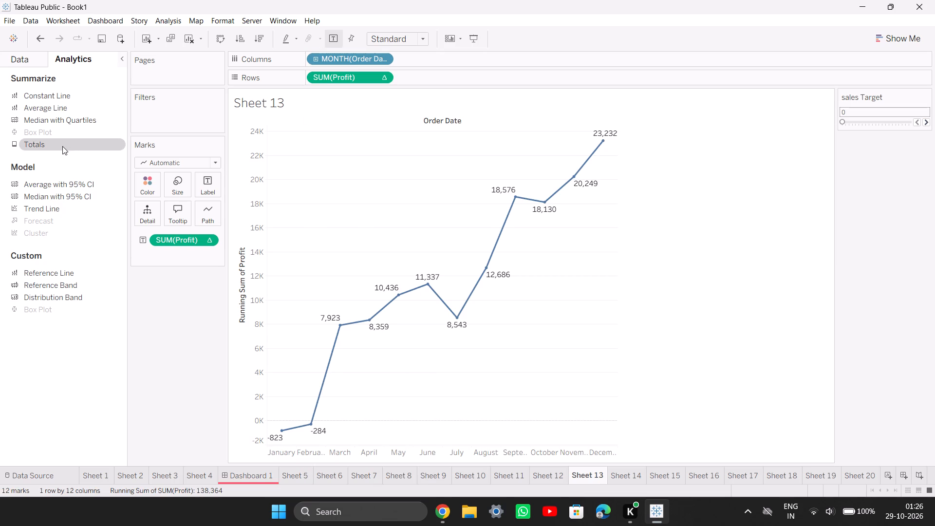
Change Order Date on Columns to the continuous Month option that includes the year (May 2015 format).
{"action": "left_click", "coordinate": [376, 75]}
{"action": "left_click", "coordinate": [389, 76]}
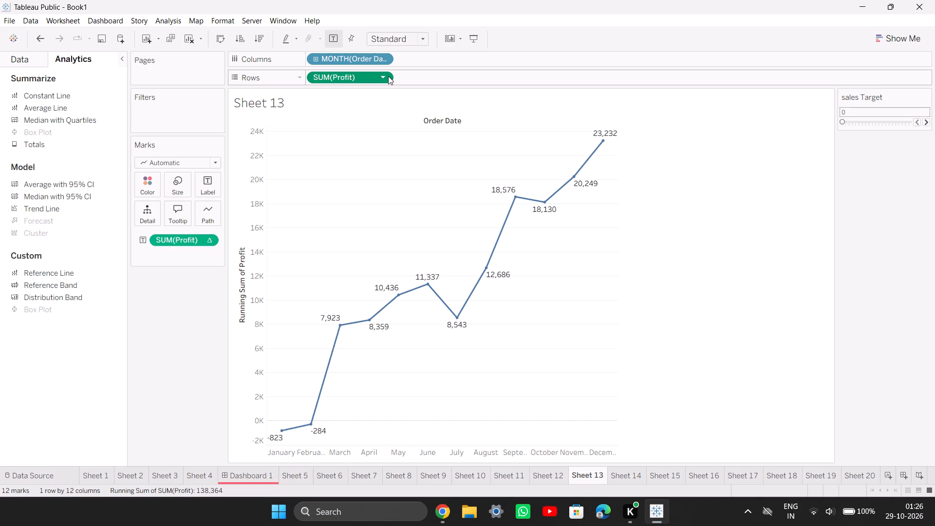
{"action": "left_click", "coordinate": [385, 77]}
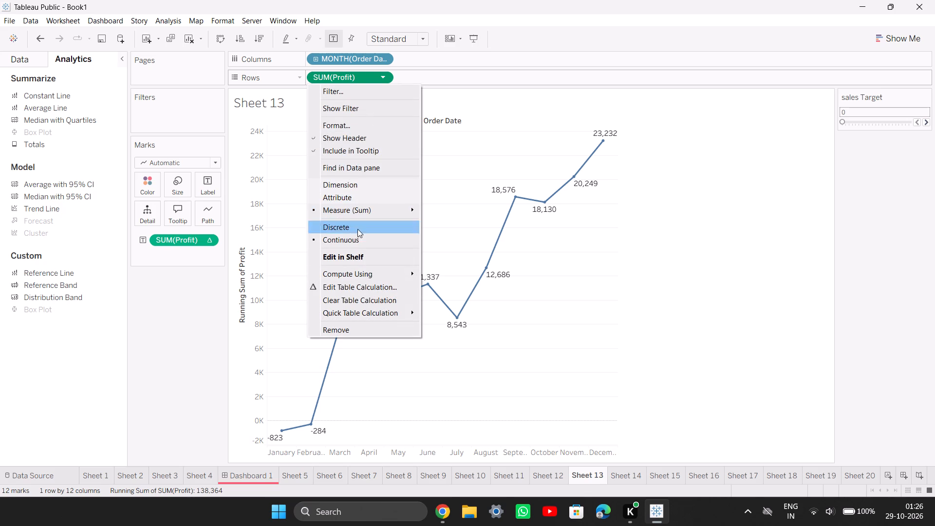
{"action": "left_click", "coordinate": [384, 55]}
{"action": "left_click", "coordinate": [384, 55]}
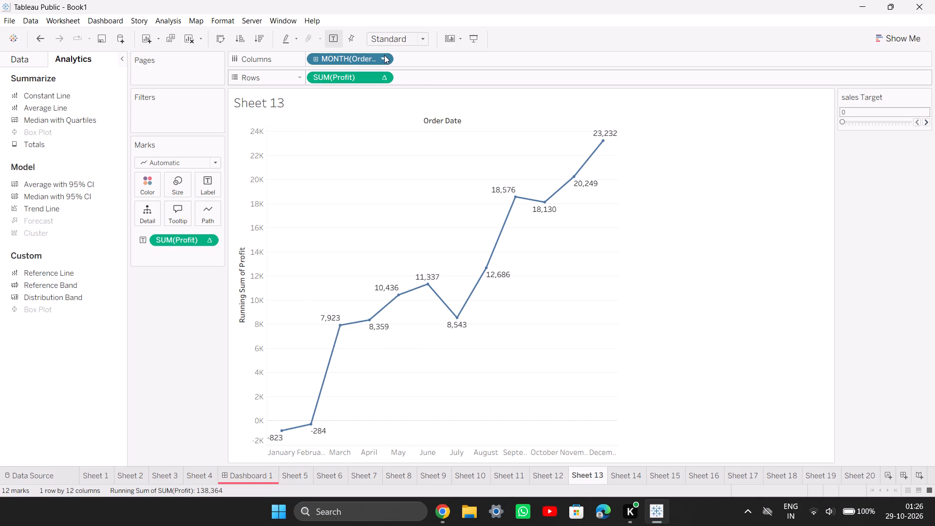
{"action": "left_click", "coordinate": [383, 57]}
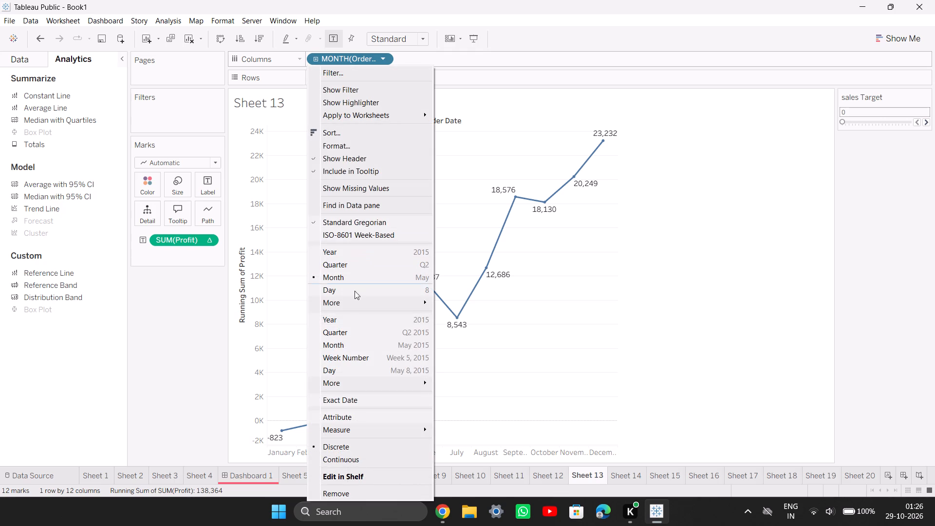
{"action": "left_click", "coordinate": [347, 345]}
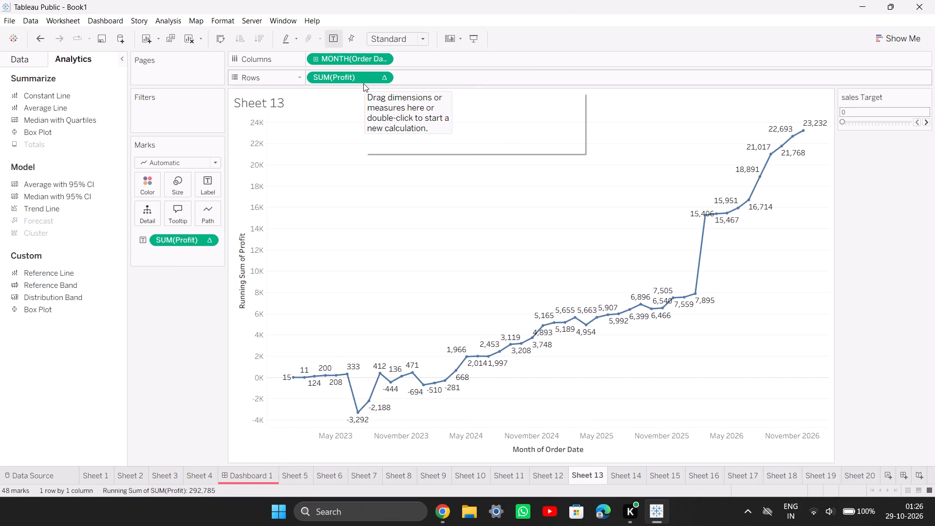
Change the aggregation of Profit on Rows to Average.
{"action": "left_click", "coordinate": [384, 73]}
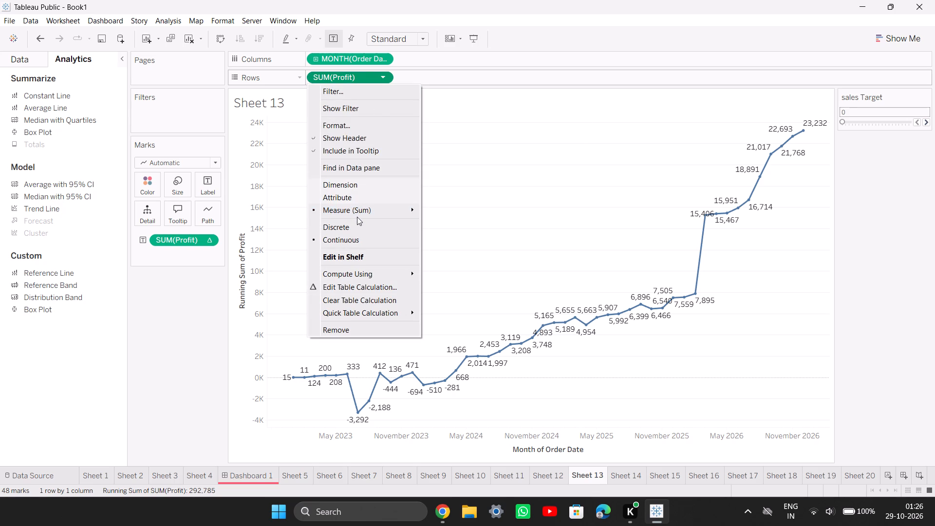
{"action": "left_click", "coordinate": [372, 207]}
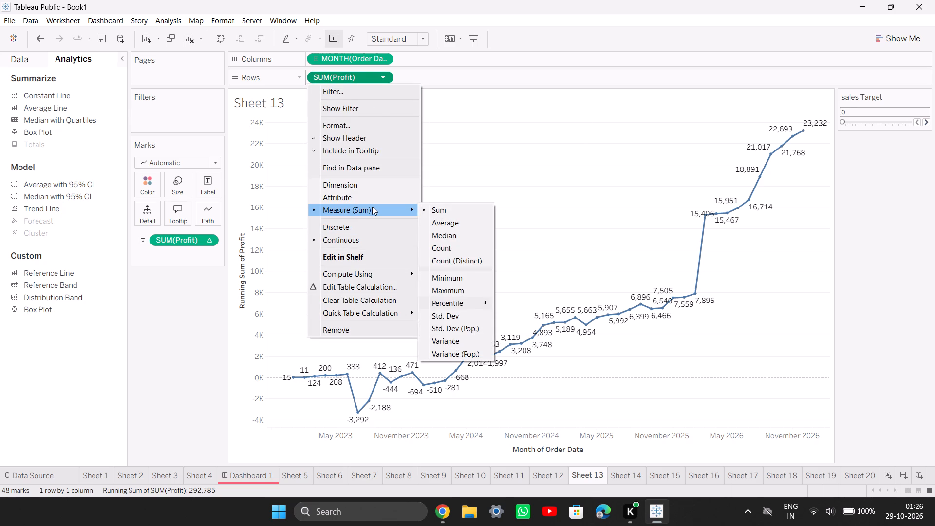
{"action": "left_click", "coordinate": [437, 220]}
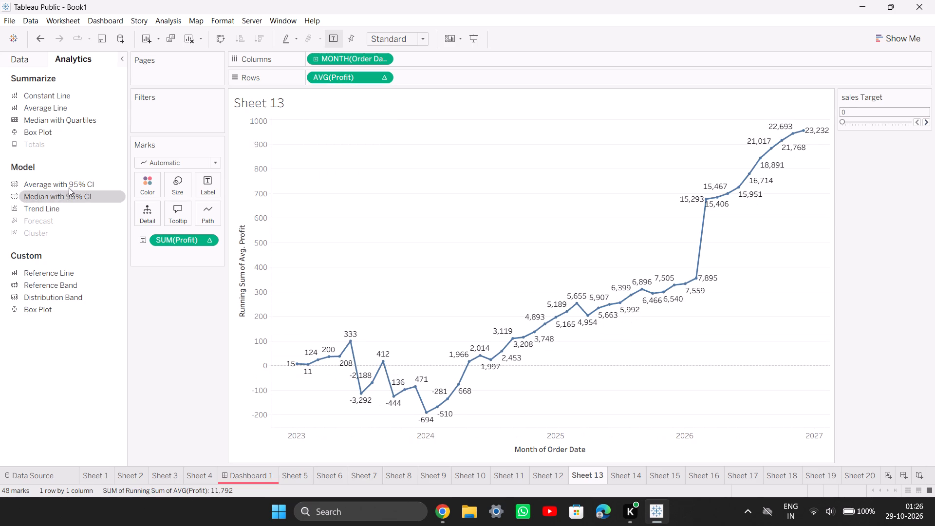
Add a box plot to the running profit chart, keeping the default plot options and formatting.
{"action": "left_click_drag", "start_coordinate": [52, 309], "coordinate": [333, 107]}
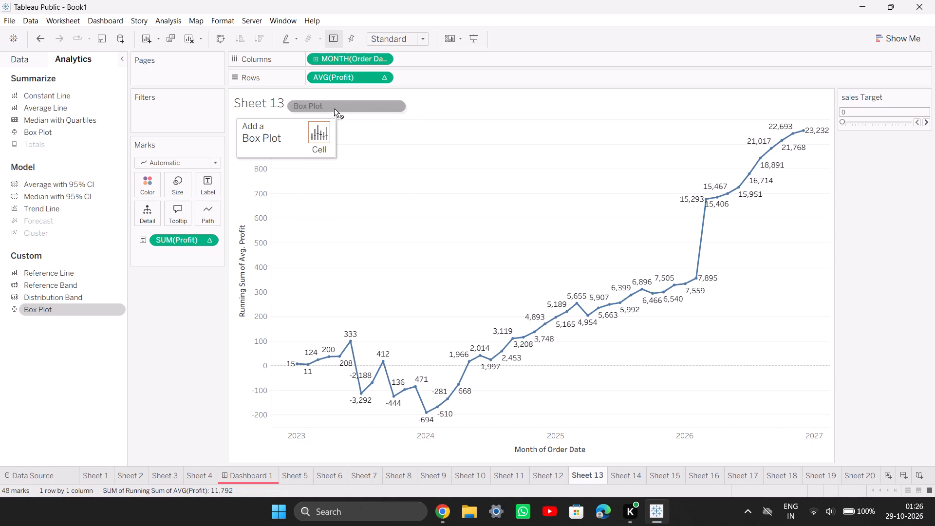
{"action": "left_click_drag", "start_coordinate": [333, 107], "coordinate": [325, 128]}
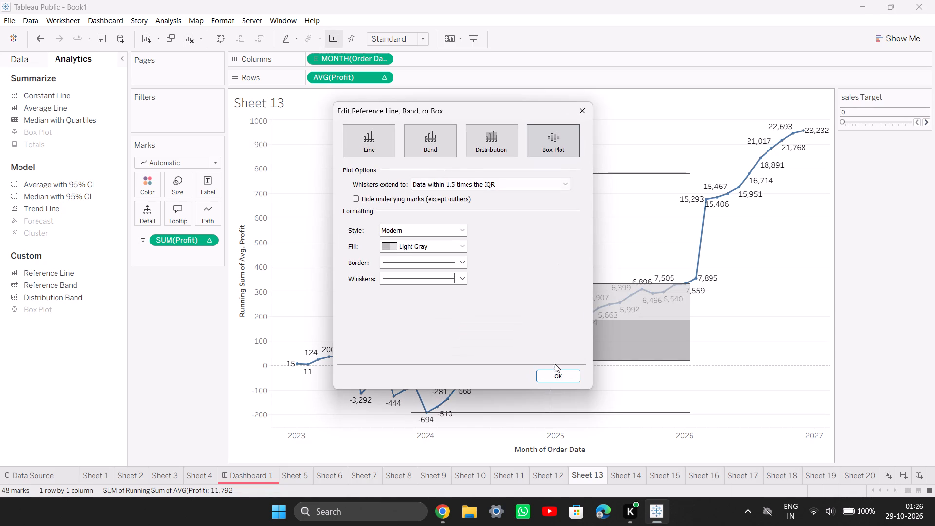
{"action": "left_click", "coordinate": [548, 379]}
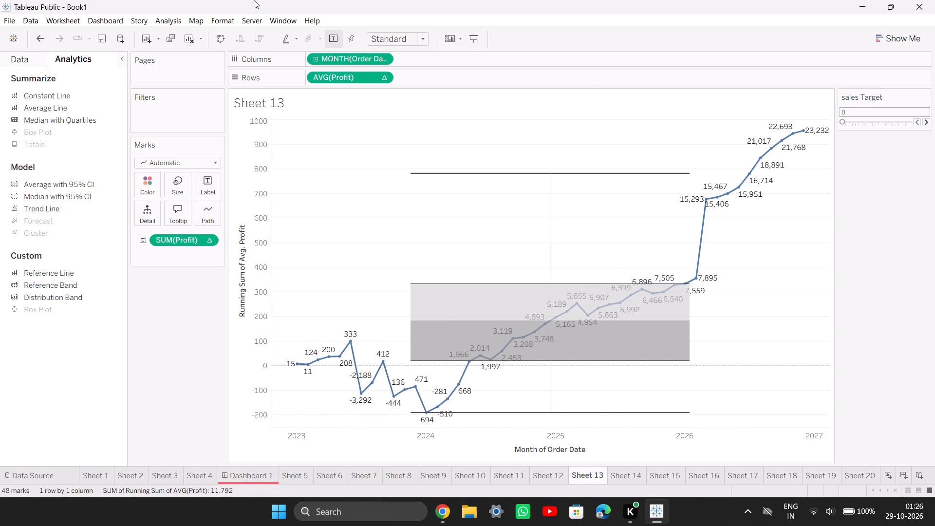
Turn off Aggregate Measures for Sheet 13.
{"action": "left_click", "coordinate": [165, 21]}
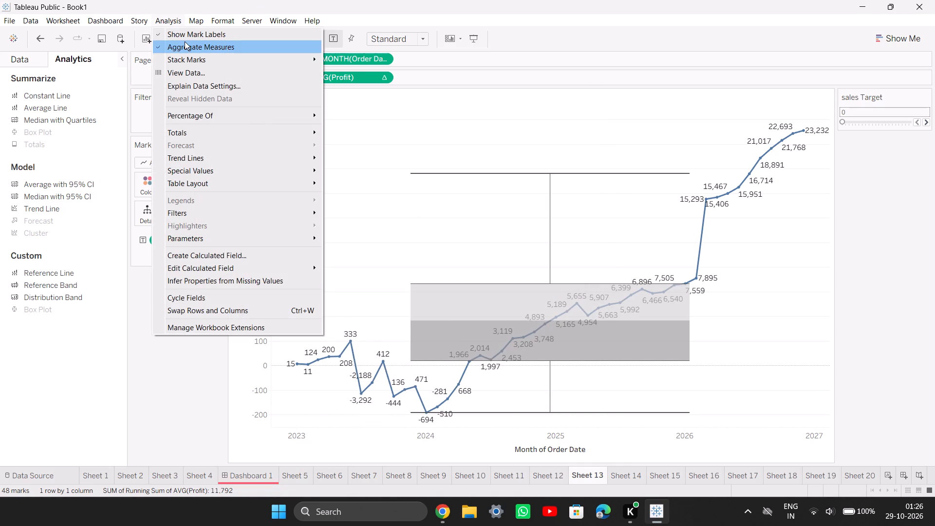
{"action": "left_click", "coordinate": [185, 41]}
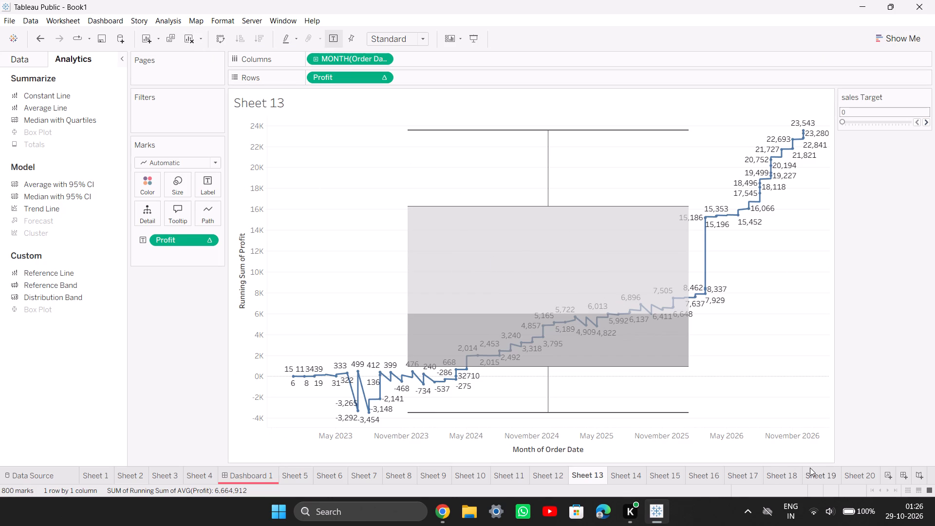
Add eleven blank worksheets at the end of the workbook.
{"action": "left_click", "coordinate": [890, 472]}
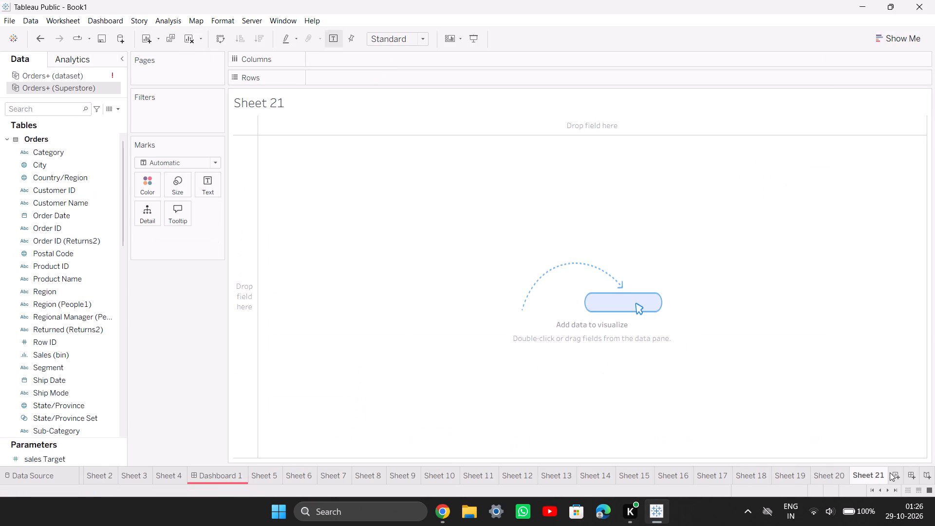
{"action": "triple_click", "coordinate": [890, 472]}
{"action": "triple_click", "coordinate": [890, 472]}
{"action": "triple_click", "coordinate": [890, 472]}
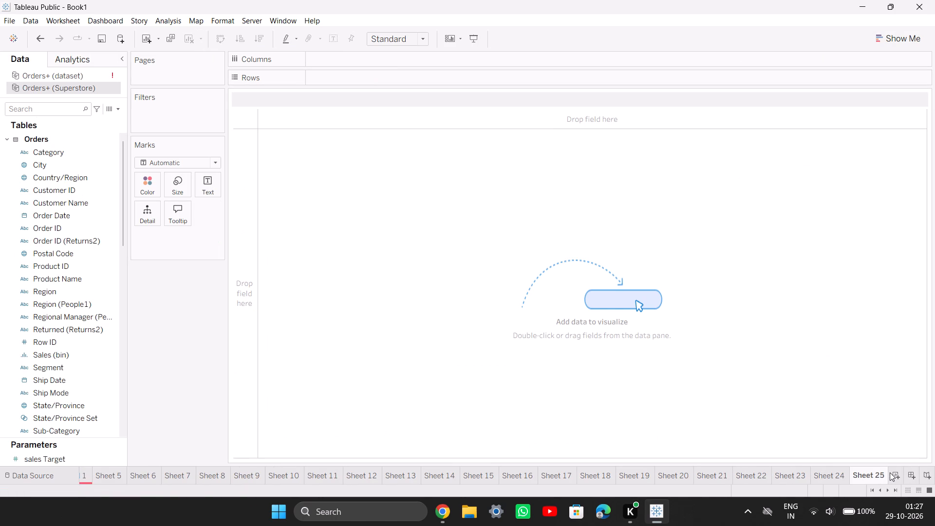
{"action": "left_click", "coordinate": [890, 472]}
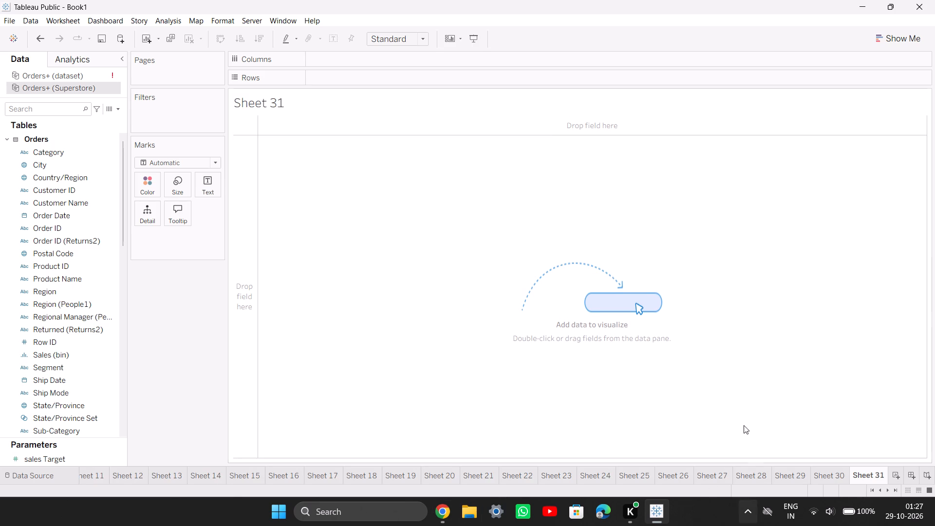
Return to the Tableau Practical PDF in Chrome and skim back from Practical 13 through the Practical 10 exercises.
{"action": "left_click", "coordinate": [856, 6]}
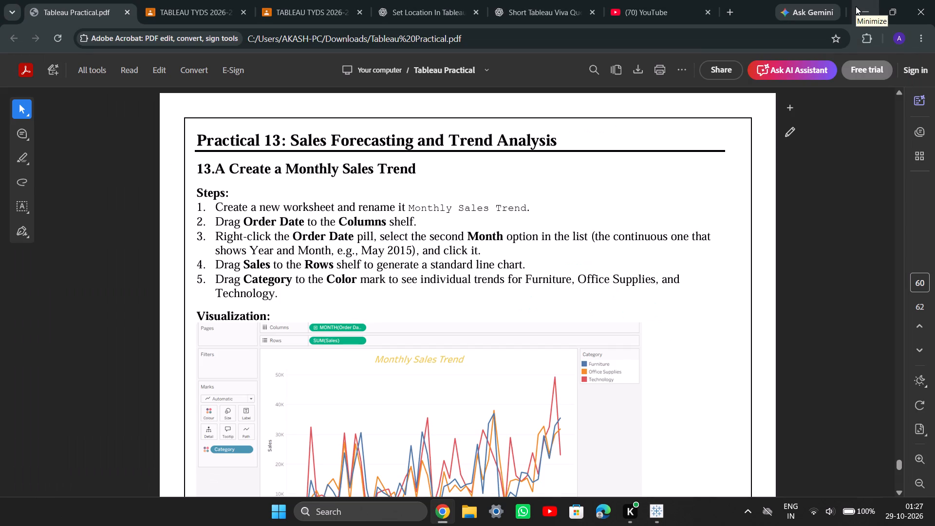
{"action": "scroll", "coordinate": [483, 256], "scroll_direction": "up", "scroll_amount": 9}
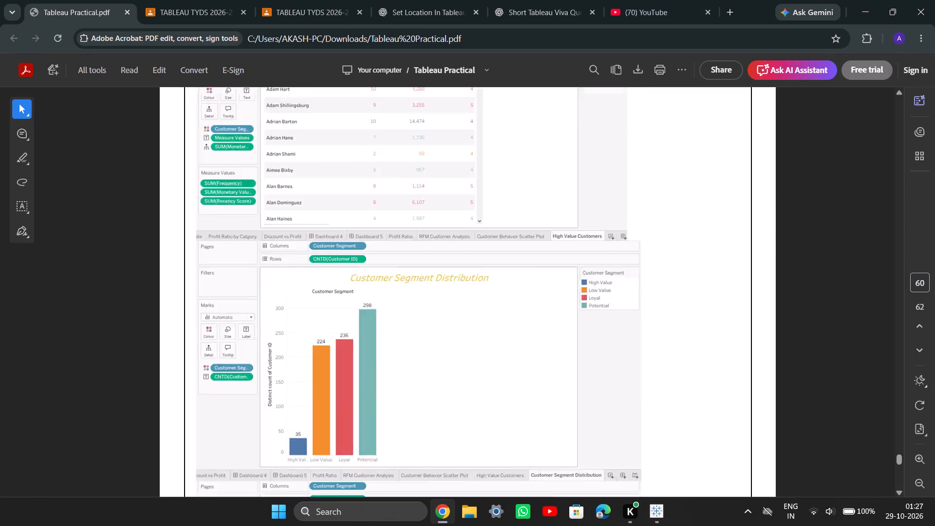
{"action": "scroll", "coordinate": [483, 256], "scroll_direction": "up", "scroll_amount": 18}
{"action": "scroll", "coordinate": [483, 256], "scroll_direction": "up", "scroll_amount": 8}
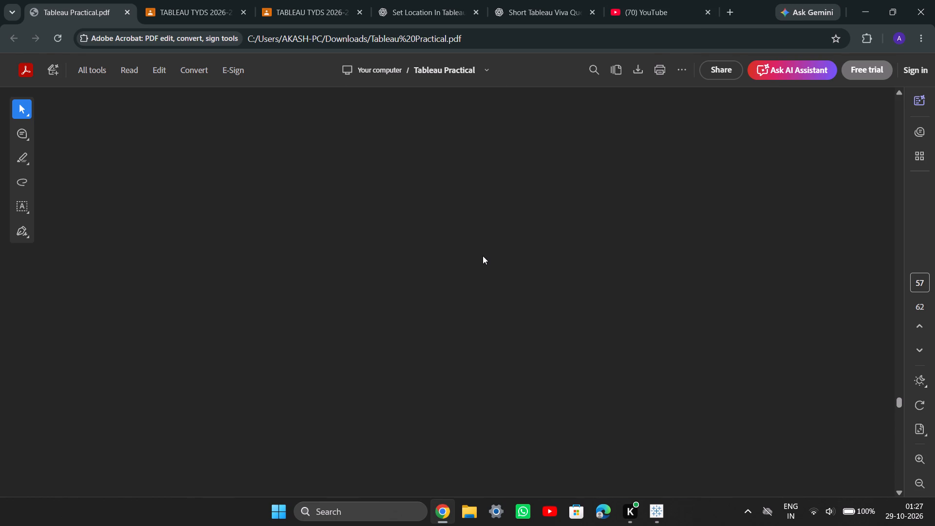
{"action": "scroll", "coordinate": [483, 256], "scroll_direction": "down", "scroll_amount": 1}
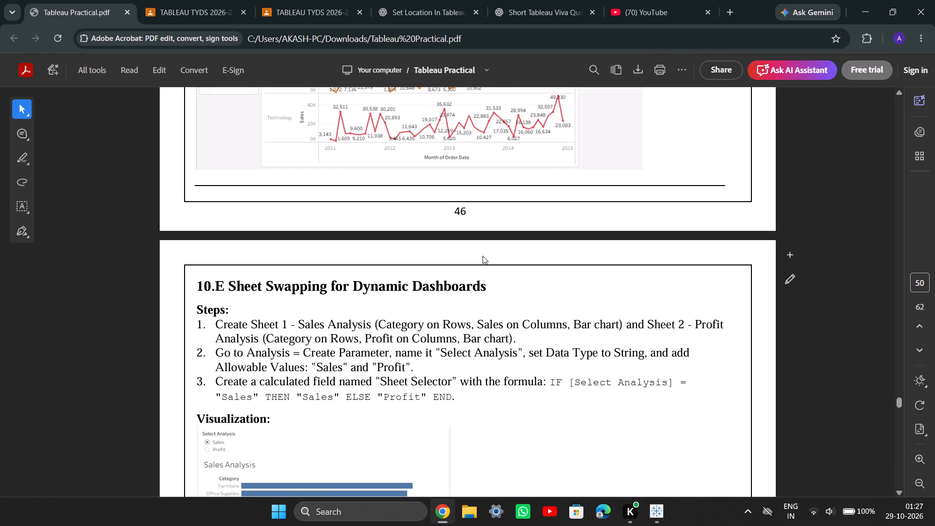
{"action": "scroll", "coordinate": [483, 256], "scroll_direction": "up", "scroll_amount": 2}
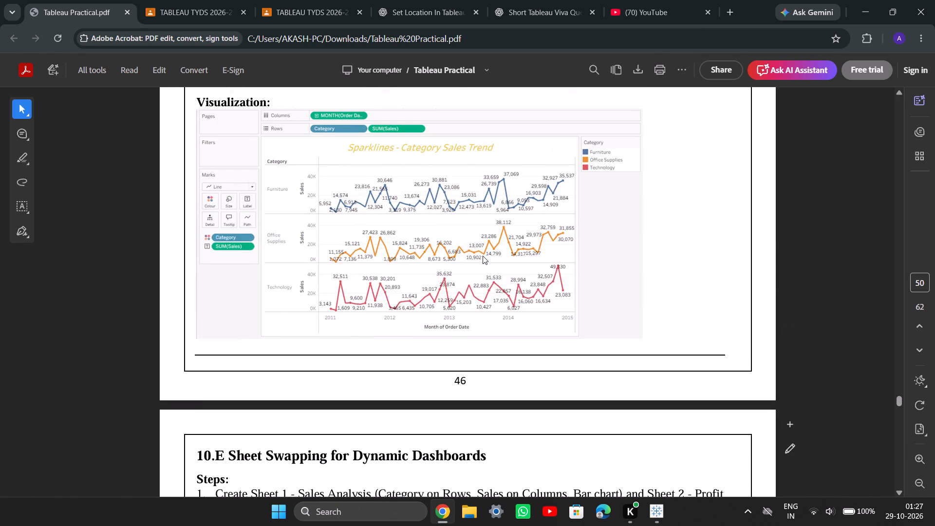
{"action": "scroll", "coordinate": [483, 256], "scroll_direction": "up", "scroll_amount": 12}
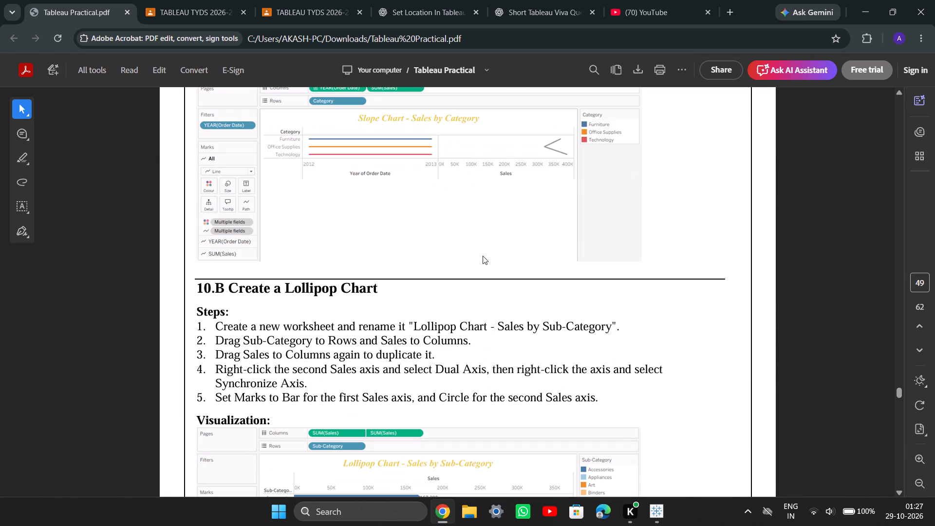
{"action": "scroll", "coordinate": [483, 256], "scroll_direction": "up", "scroll_amount": 7}
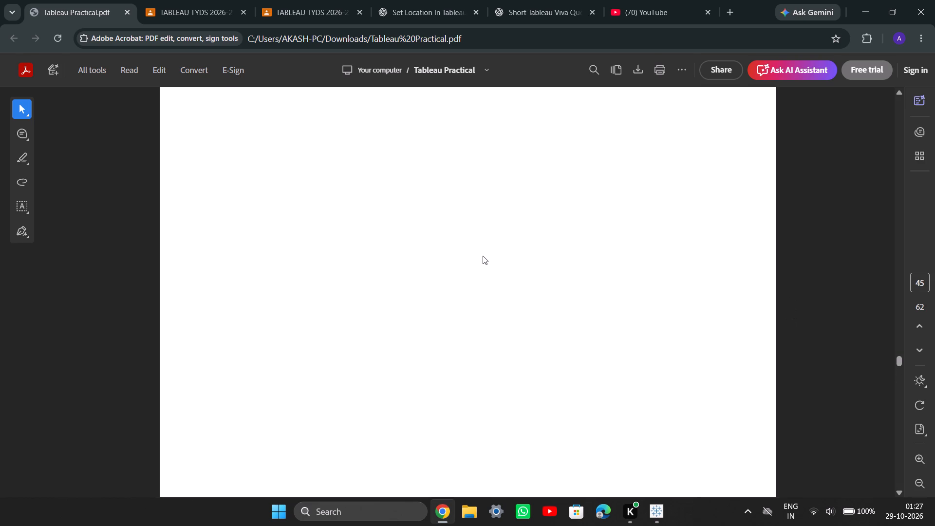
Go back through Practical 8, from the export and model comparison exercises to 8.A on trend lines, examining each exercise's instructions.
{"action": "scroll", "coordinate": [483, 256], "scroll_direction": "up", "scroll_amount": 1}
{"action": "scroll", "coordinate": [311, 198], "scroll_direction": "up", "scroll_amount": 2}
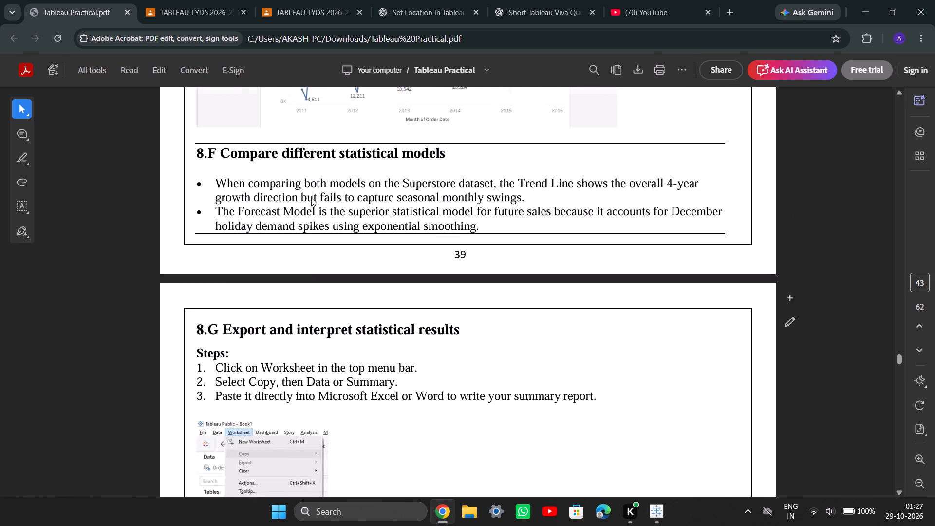
{"action": "scroll", "coordinate": [311, 198], "scroll_direction": "up", "scroll_amount": 7}
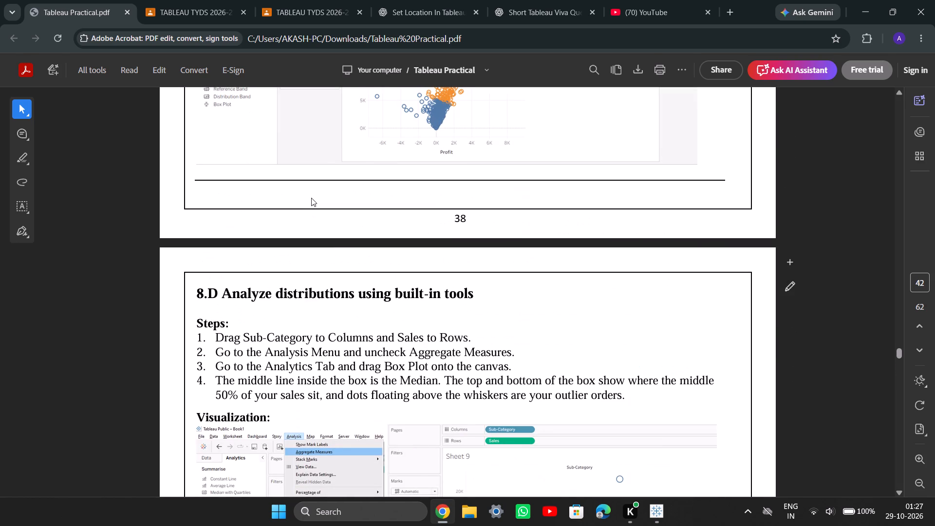
{"action": "scroll", "coordinate": [311, 198], "scroll_direction": "up", "scroll_amount": 2}
{"action": "scroll", "coordinate": [492, 195], "scroll_direction": "up", "scroll_amount": 1}
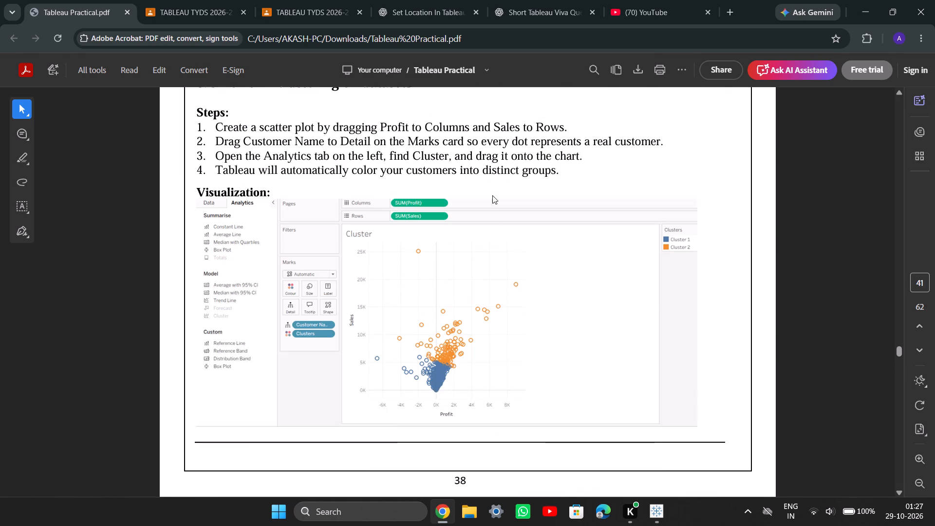
{"action": "scroll", "coordinate": [492, 195], "scroll_direction": "up", "scroll_amount": 5}
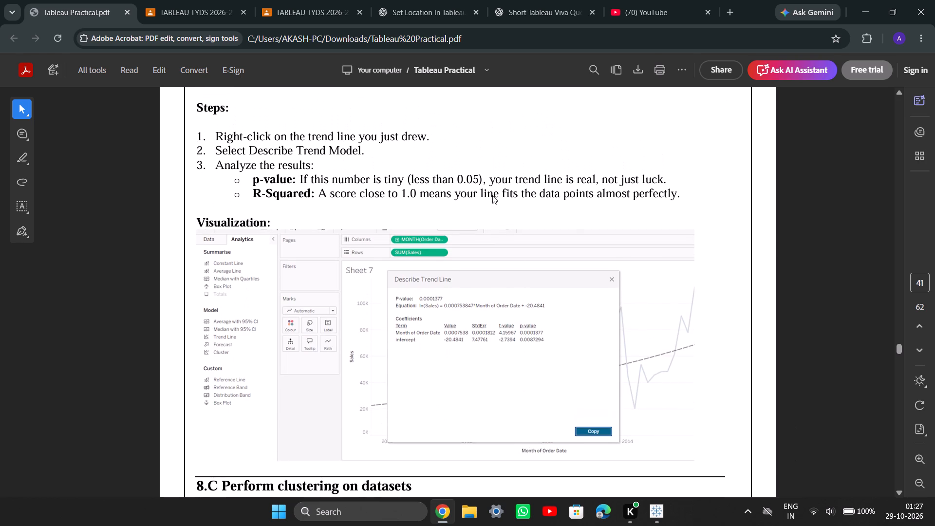
{"action": "scroll", "coordinate": [492, 195], "scroll_direction": "up", "scroll_amount": 4}
{"action": "scroll", "coordinate": [447, 197], "scroll_direction": "up", "scroll_amount": 4}
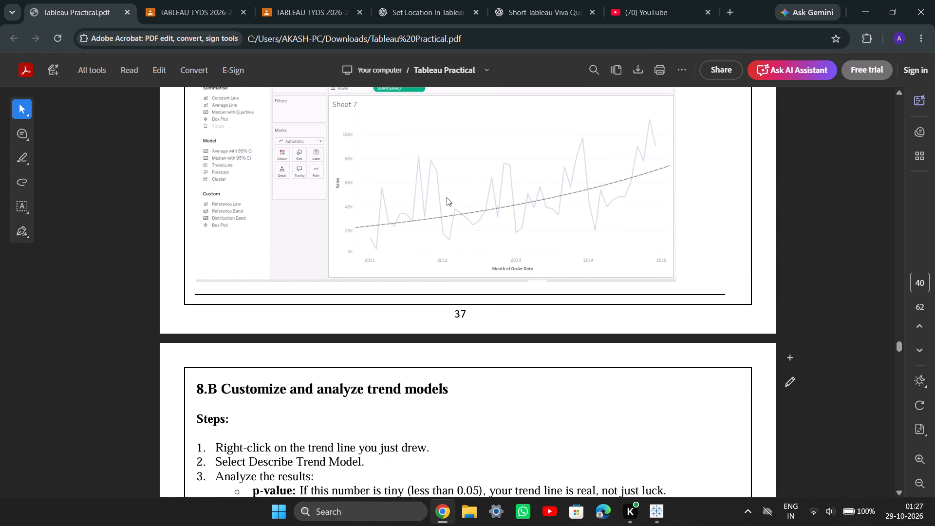
{"action": "scroll", "coordinate": [447, 197], "scroll_direction": "up", "scroll_amount": 6}
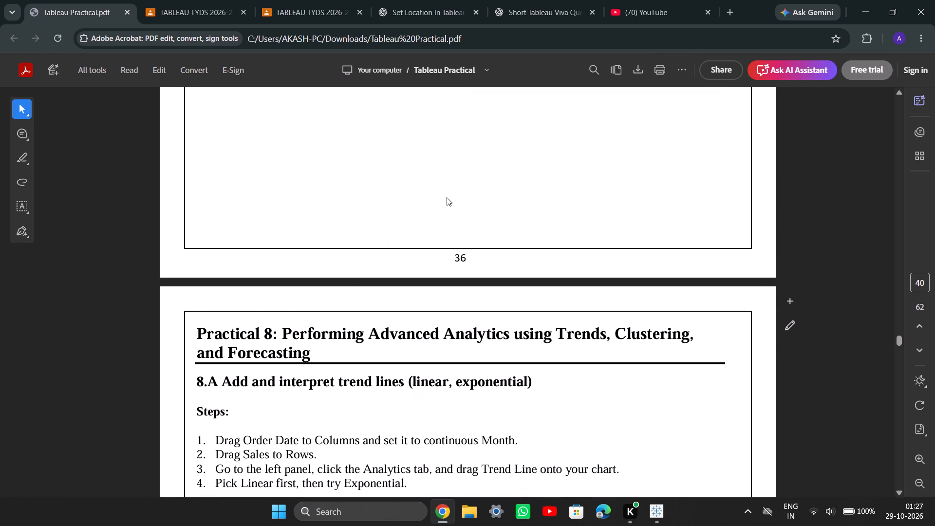
Skim past the rest of Practical 8 in the PDF and locate the start of Practical 9 on data cleaning.
{"action": "scroll", "coordinate": [447, 197], "scroll_direction": "down", "scroll_amount": 2}
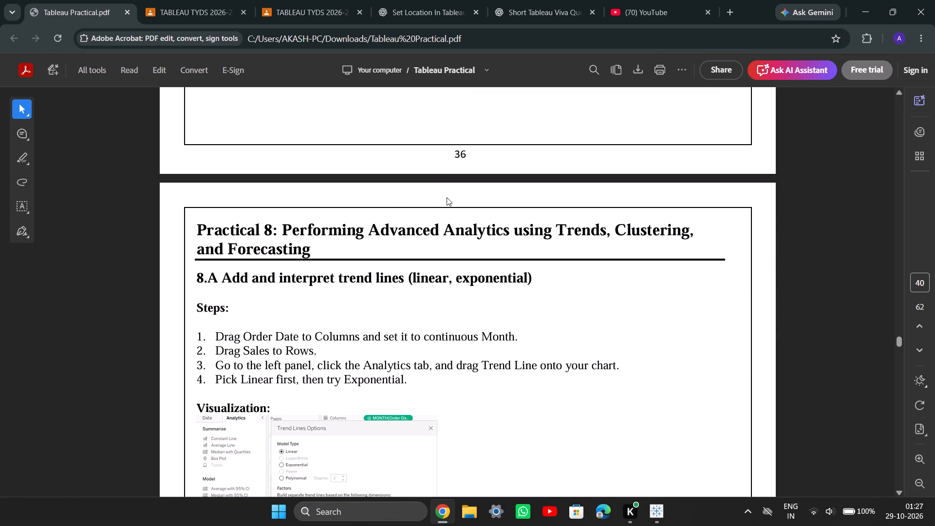
{"action": "scroll", "coordinate": [447, 197], "scroll_direction": "down", "scroll_amount": 17}
{"action": "scroll", "coordinate": [447, 197], "scroll_direction": "down", "scroll_amount": 6}
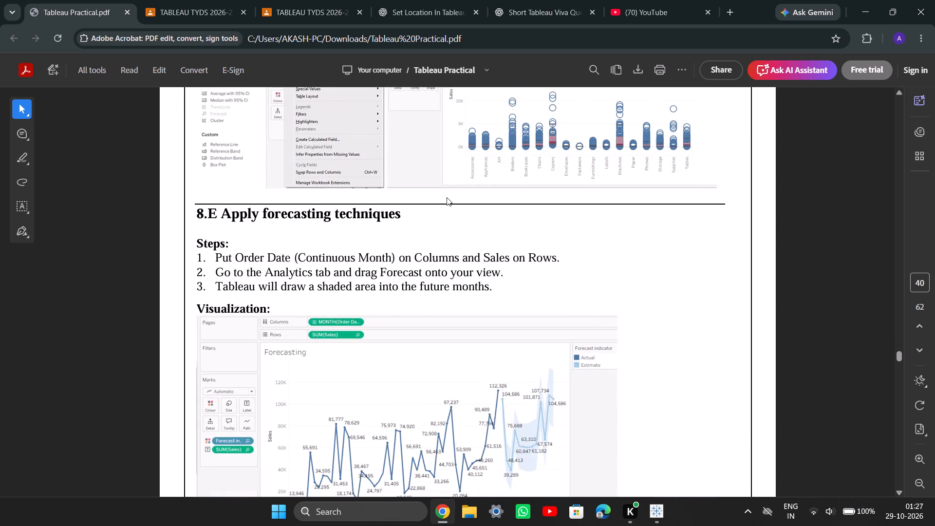
{"action": "scroll", "coordinate": [447, 197], "scroll_direction": "up", "scroll_amount": 2}
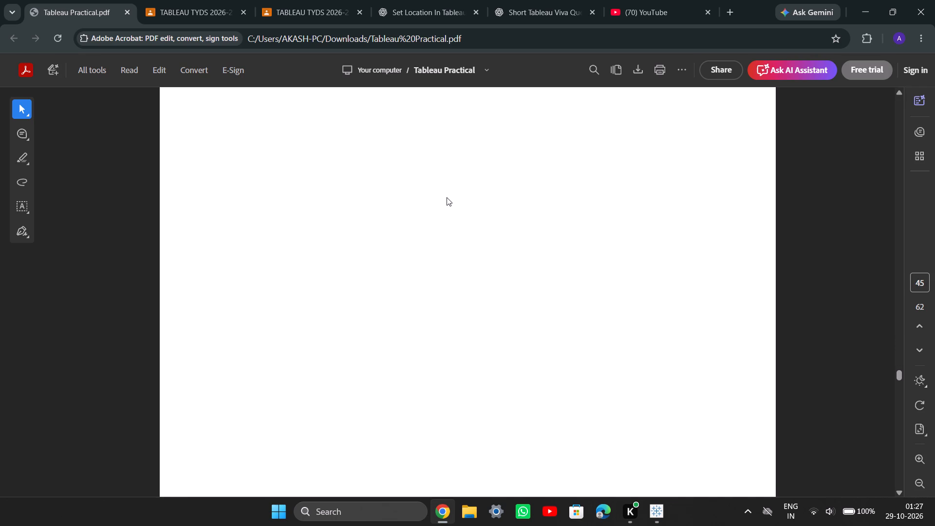
{"action": "scroll", "coordinate": [447, 197], "scroll_direction": "up", "scroll_amount": 4}
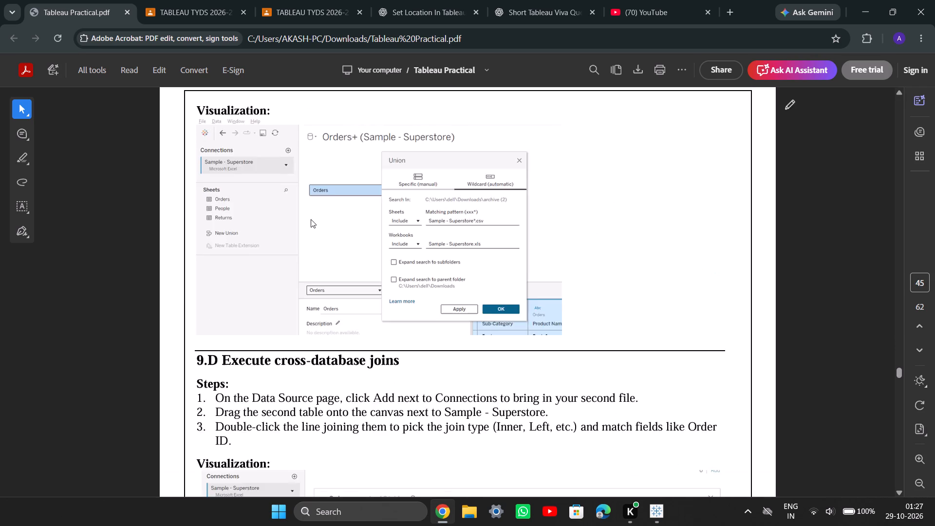
{"action": "scroll", "coordinate": [311, 219], "scroll_direction": "up", "scroll_amount": 9}
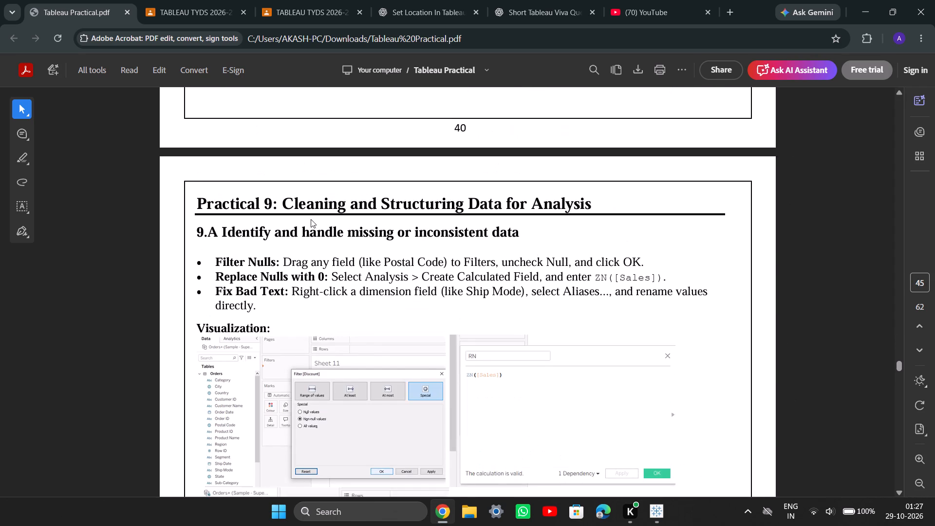
Read exercise 9.A on handling missing or inconsistent data, covering null filters, the ZN calculation and Ship Mode aliases.
{"action": "scroll", "coordinate": [311, 219], "scroll_direction": "up", "scroll_amount": 4}
{"action": "scroll", "coordinate": [311, 219], "scroll_direction": "down", "scroll_amount": 6}
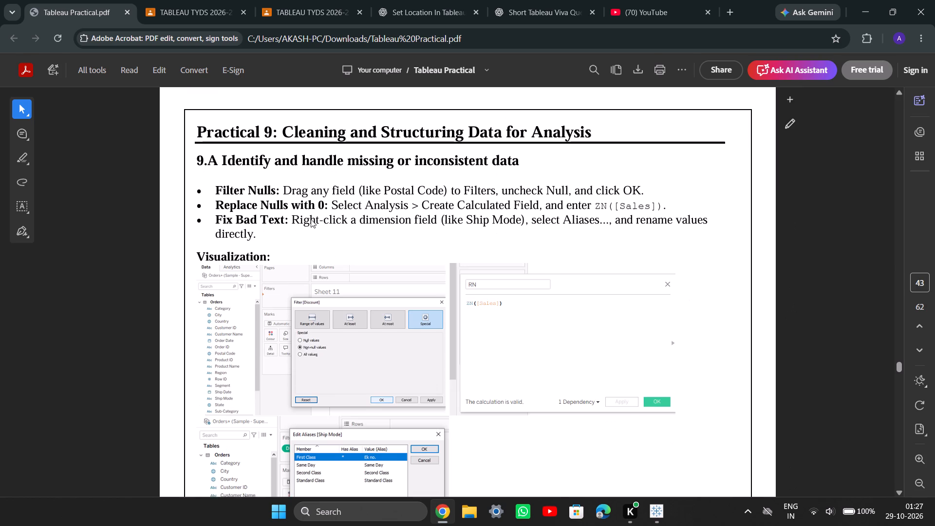
{"action": "scroll", "coordinate": [311, 219], "scroll_direction": "down", "scroll_amount": 1}
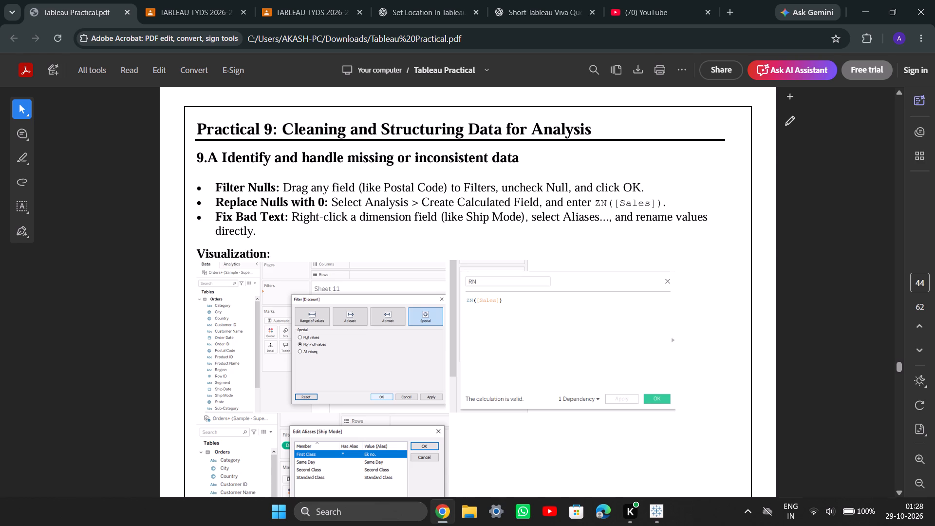
{"action": "scroll", "coordinate": [500, 269], "scroll_direction": "down", "scroll_amount": 2}
{"action": "scroll", "coordinate": [500, 269], "scroll_direction": "up", "scroll_amount": 1}
{"action": "scroll", "coordinate": [500, 269], "scroll_direction": "down", "scroll_amount": 1}
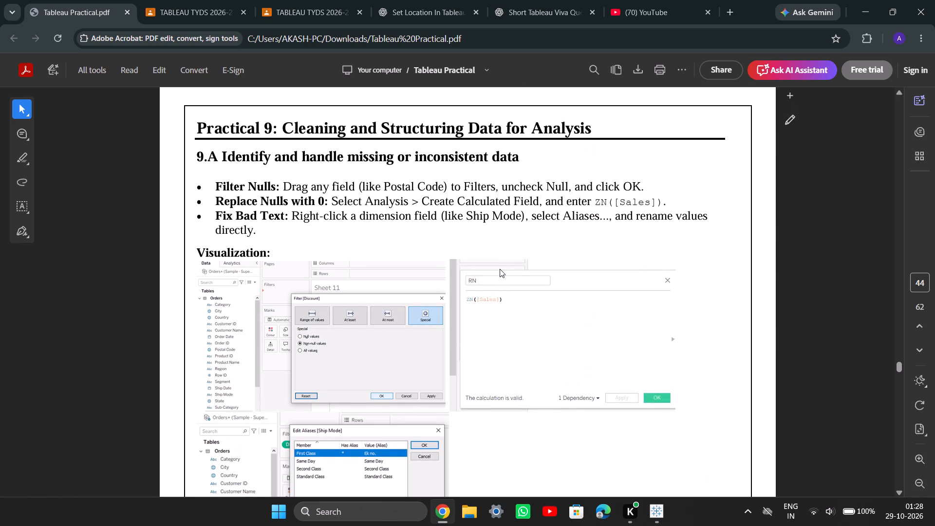
{"action": "scroll", "coordinate": [500, 269], "scroll_direction": "down", "scroll_amount": 1}
{"action": "scroll", "coordinate": [500, 269], "scroll_direction": "up", "scroll_amount": 1}
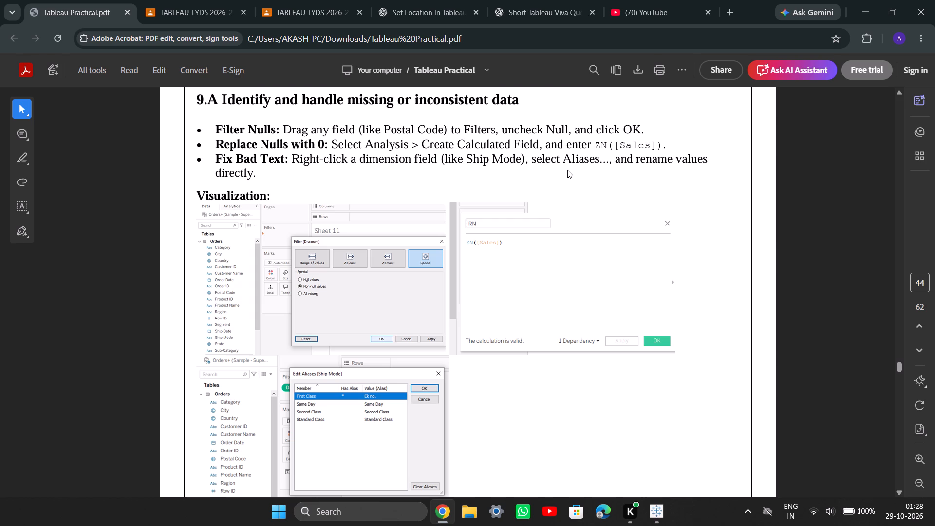
{"action": "left_click", "coordinate": [567, 170]}
Read exercises 9.B to 9.E, examining the instructions for pivoting, wildcard union, cross-database joins and data restructuring.
{"action": "scroll", "coordinate": [567, 170], "scroll_direction": "down", "scroll_amount": 3}
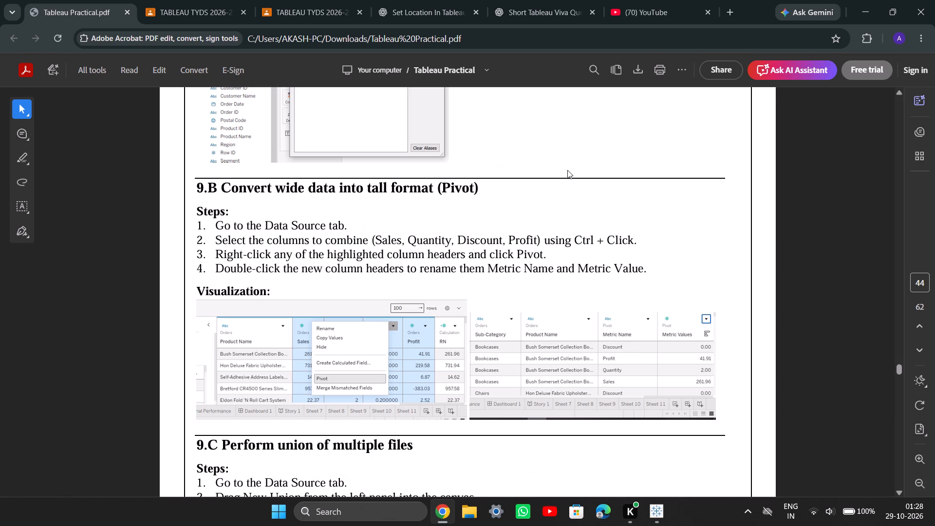
{"action": "scroll", "coordinate": [567, 170], "scroll_direction": "down", "scroll_amount": 3}
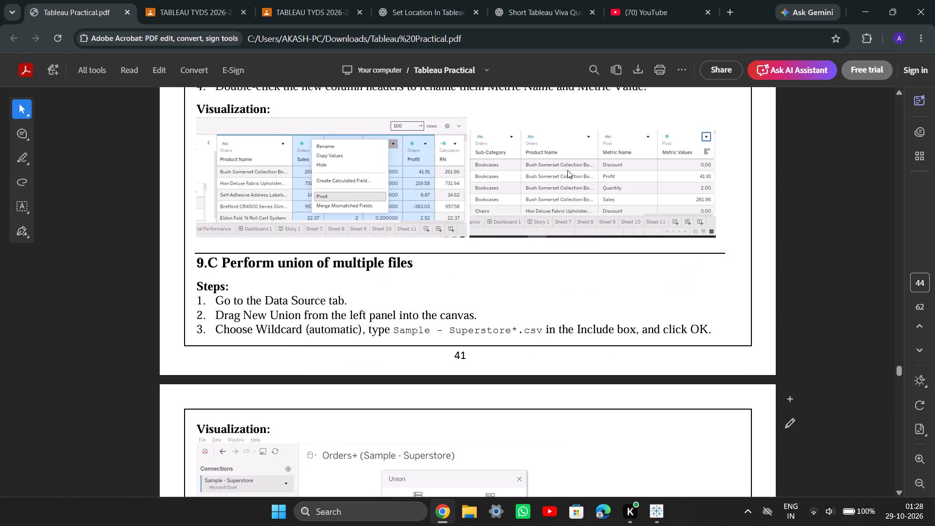
{"action": "scroll", "coordinate": [567, 170], "scroll_direction": "down", "scroll_amount": 3}
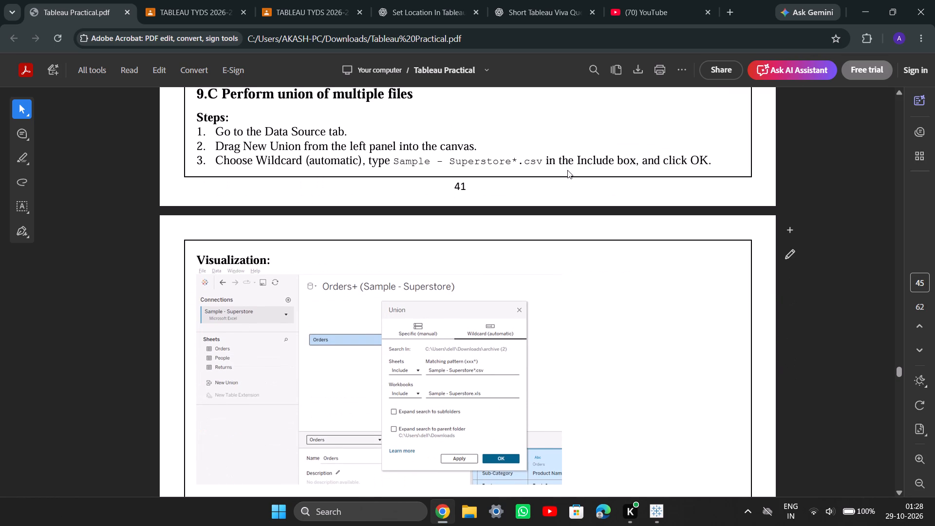
{"action": "scroll", "coordinate": [567, 170], "scroll_direction": "down", "scroll_amount": 3}
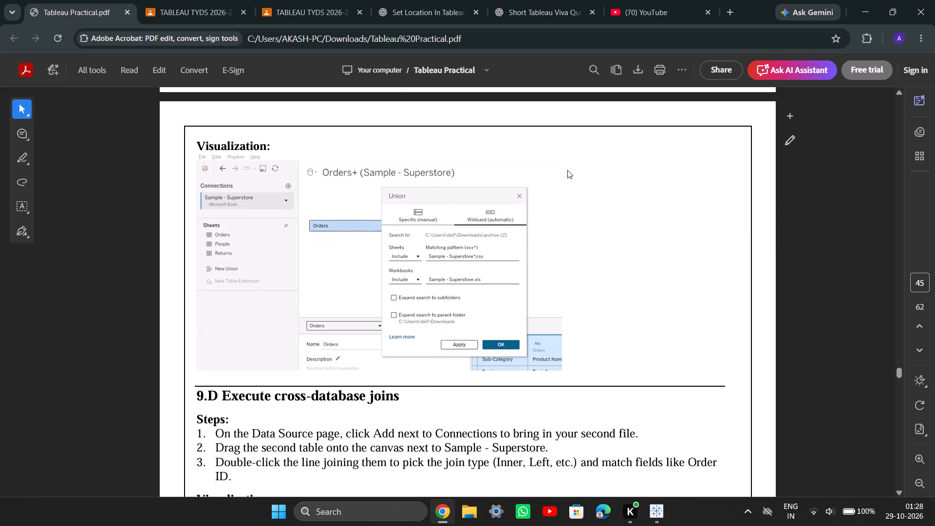
{"action": "scroll", "coordinate": [567, 170], "scroll_direction": "down", "scroll_amount": 1}
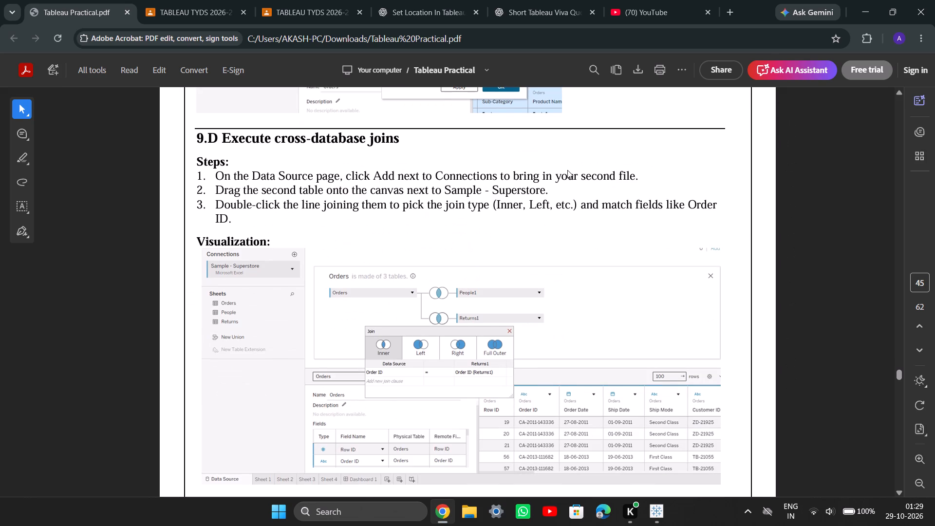
{"action": "scroll", "coordinate": [567, 170], "scroll_direction": "down", "scroll_amount": 4}
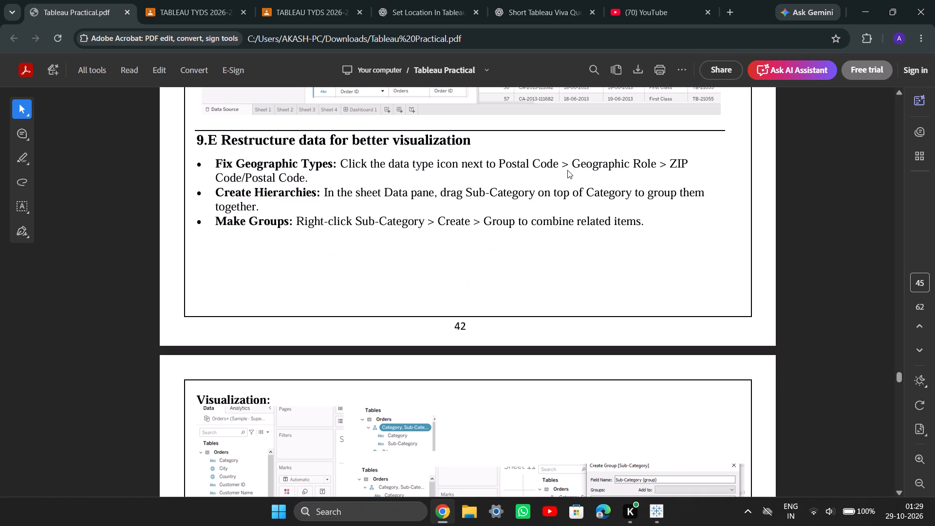
{"action": "scroll", "coordinate": [567, 170], "scroll_direction": "down", "scroll_amount": 4}
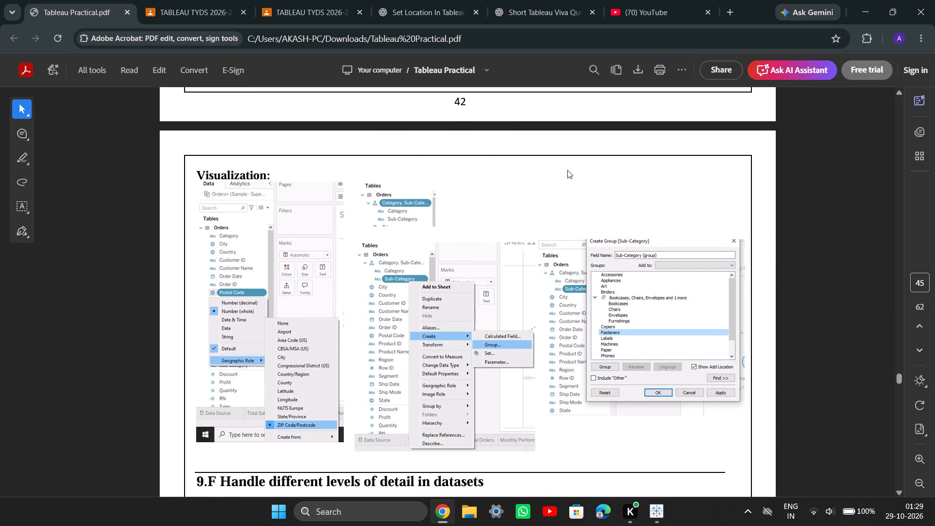
Read exercises 9.F and 9.G, examining the FIXED level-of-detail expression, the Order ID split and the Data Interpreter instructions.
{"action": "scroll", "coordinate": [567, 170], "scroll_direction": "down", "scroll_amount": 4}
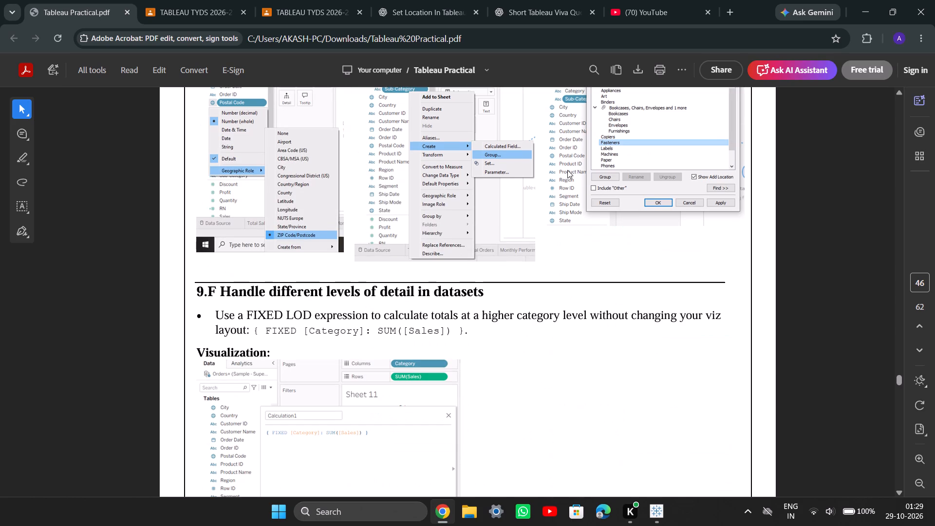
{"action": "scroll", "coordinate": [567, 170], "scroll_direction": "down", "scroll_amount": 4}
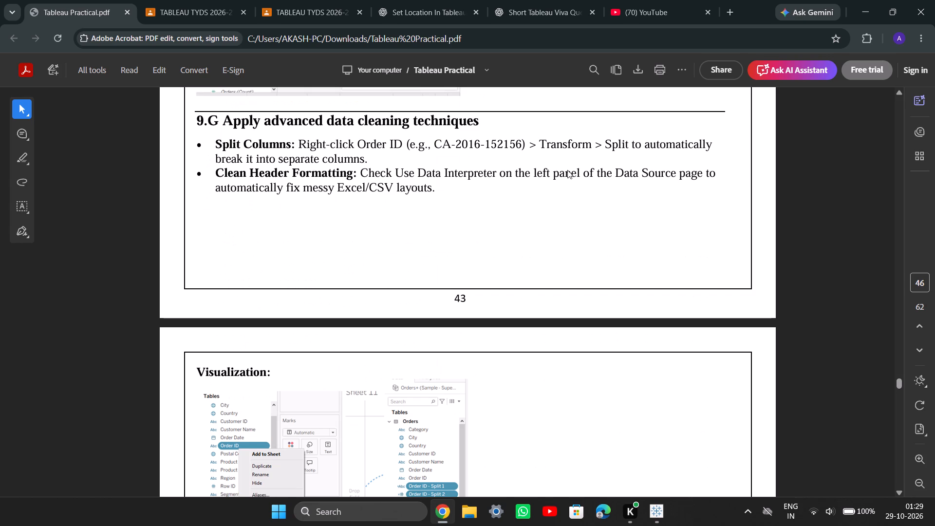
{"action": "scroll", "coordinate": [567, 170], "scroll_direction": "down", "scroll_amount": 1}
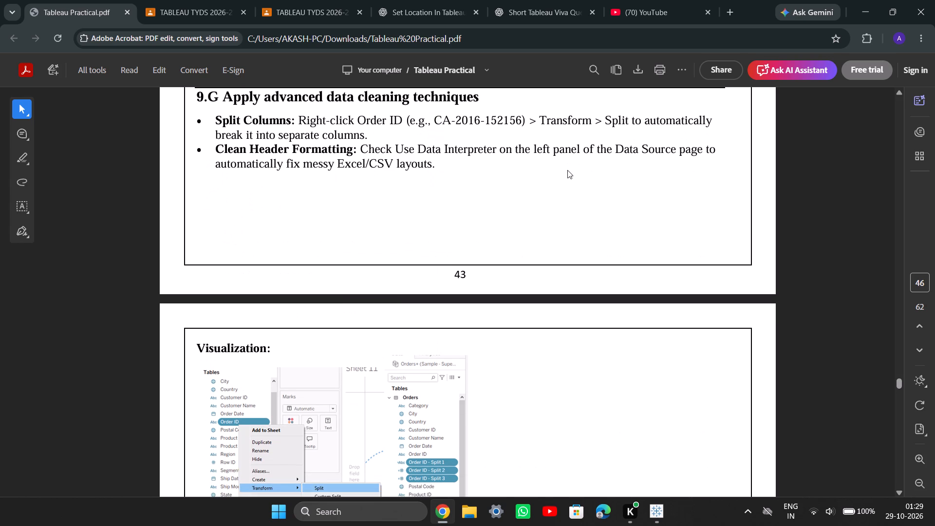
{"action": "scroll", "coordinate": [567, 170], "scroll_direction": "down", "scroll_amount": 1}
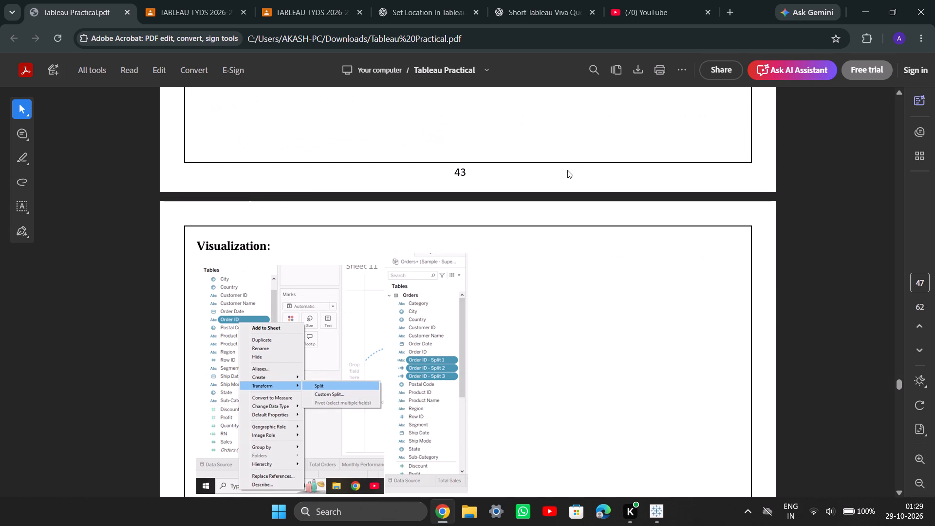
{"action": "scroll", "coordinate": [567, 170], "scroll_direction": "down", "scroll_amount": 3}
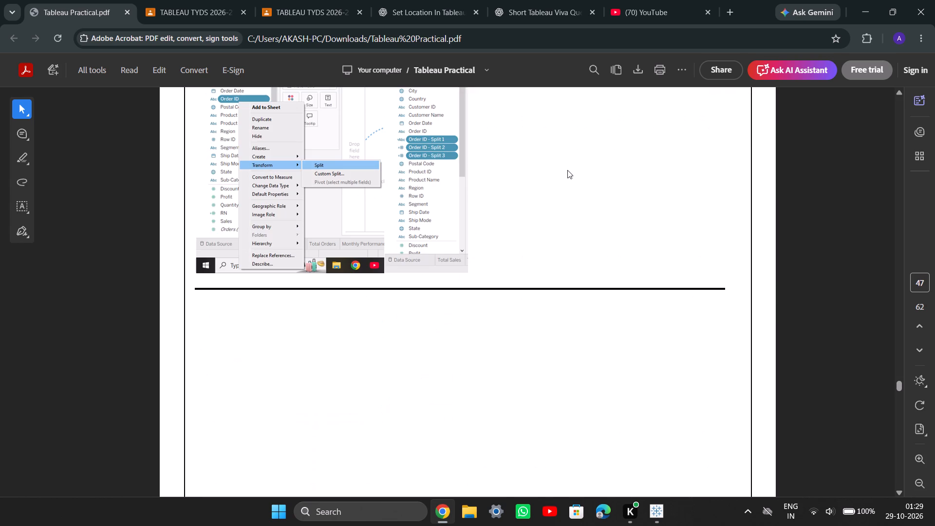
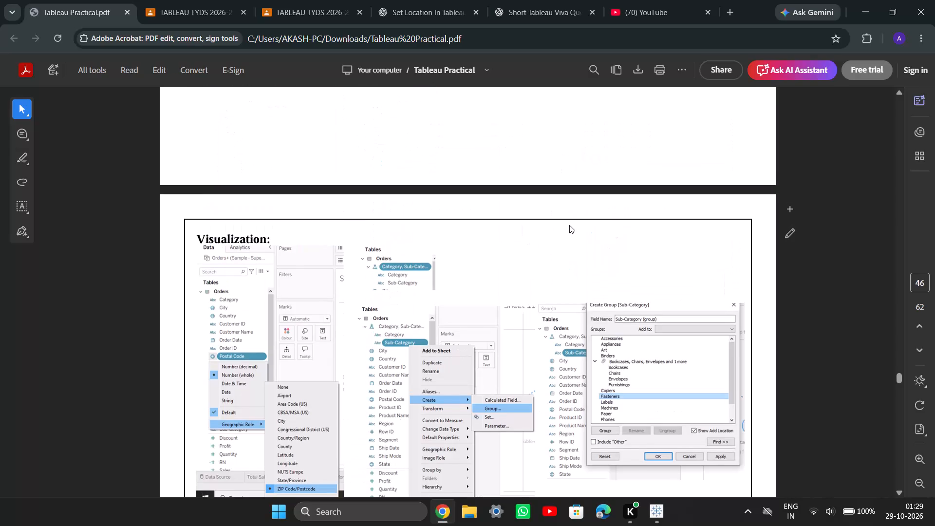
Review exercises 9.F and 9.G in the PDF, examining the FIXED expression, the column split and the header cleaning instructions.
{"action": "scroll", "coordinate": [569, 225], "scroll_direction": "down", "scroll_amount": 4}
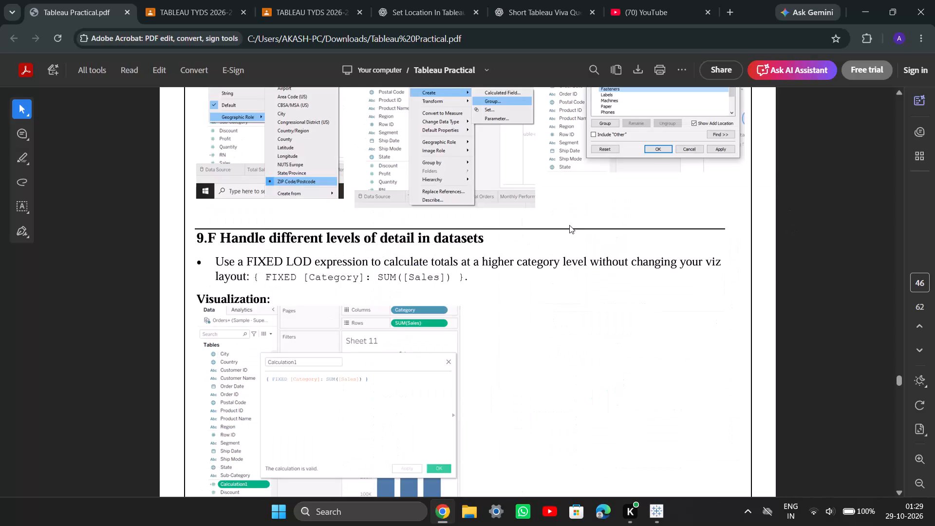
{"action": "scroll", "coordinate": [569, 225], "scroll_direction": "down", "scroll_amount": 1}
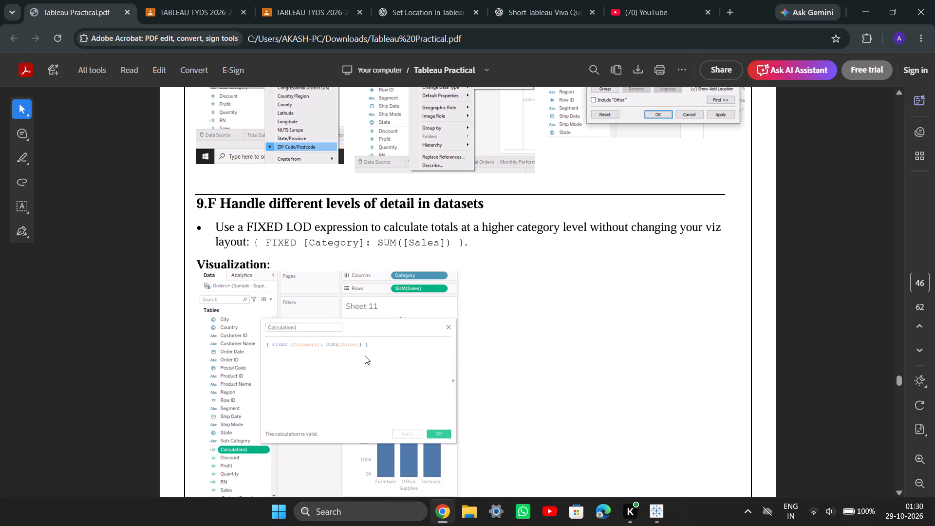
{"action": "scroll", "coordinate": [365, 356], "scroll_direction": "down", "scroll_amount": 4}
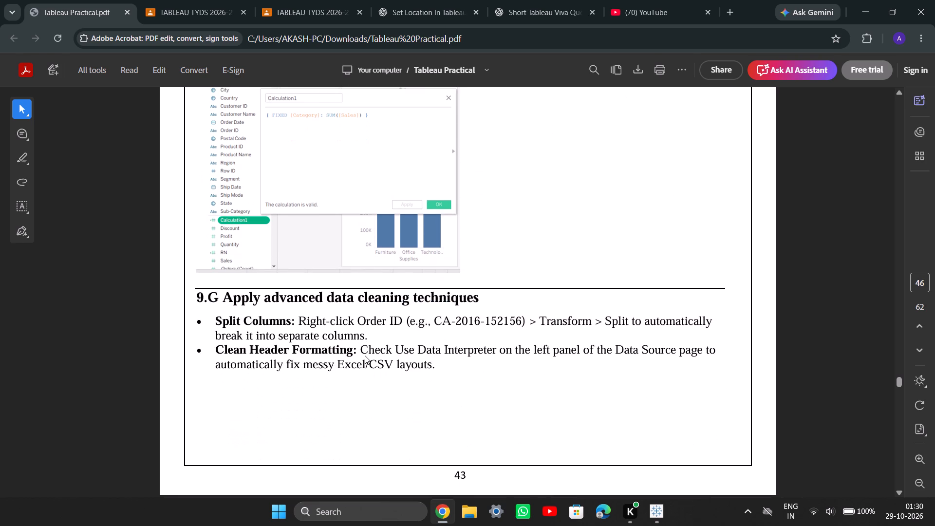
{"action": "scroll", "coordinate": [365, 356], "scroll_direction": "down", "scroll_amount": 2}
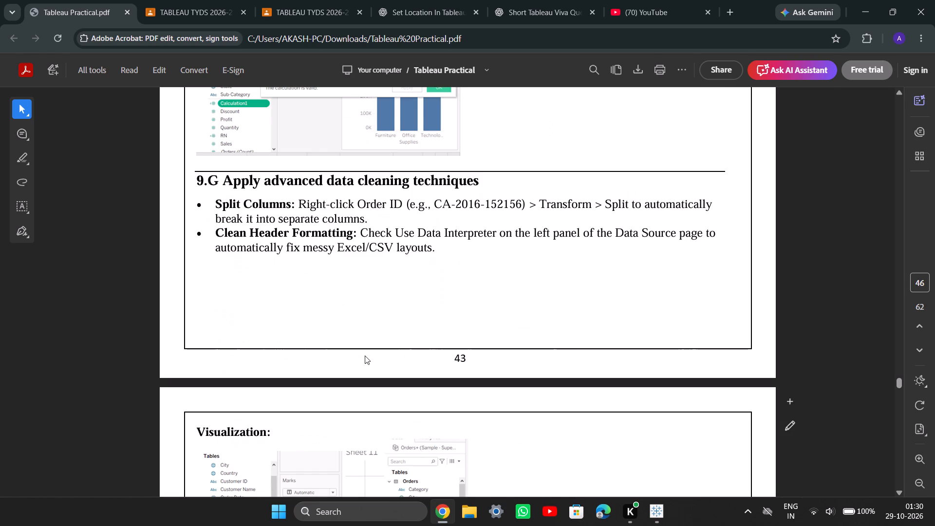
{"action": "scroll", "coordinate": [365, 356], "scroll_direction": "down", "scroll_amount": 3}
{"action": "scroll", "coordinate": [365, 356], "scroll_direction": "up", "scroll_amount": 3}
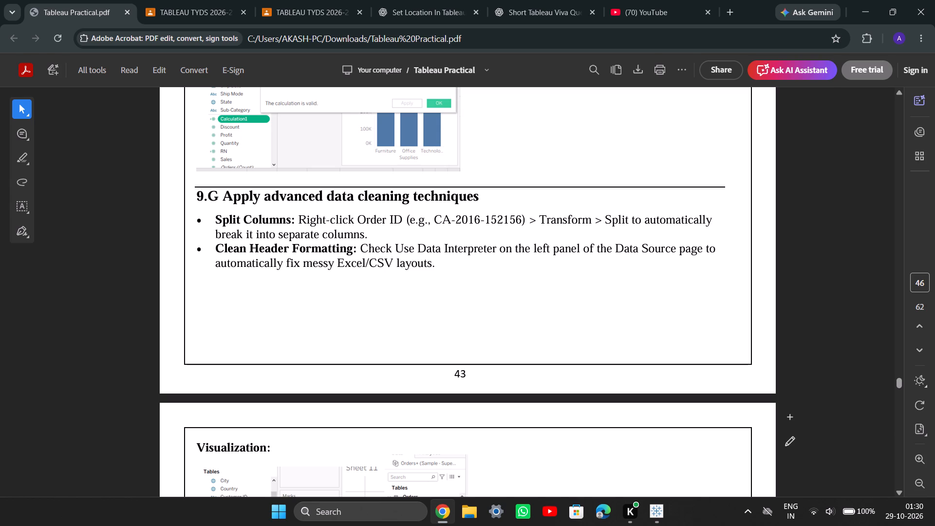
Skim Practical 10 on advanced visualizations and examine the basic worksheet instructions of Practical 11's retail sales dashboard.
{"action": "scroll", "coordinate": [398, 226], "scroll_direction": "down", "scroll_amount": 10}
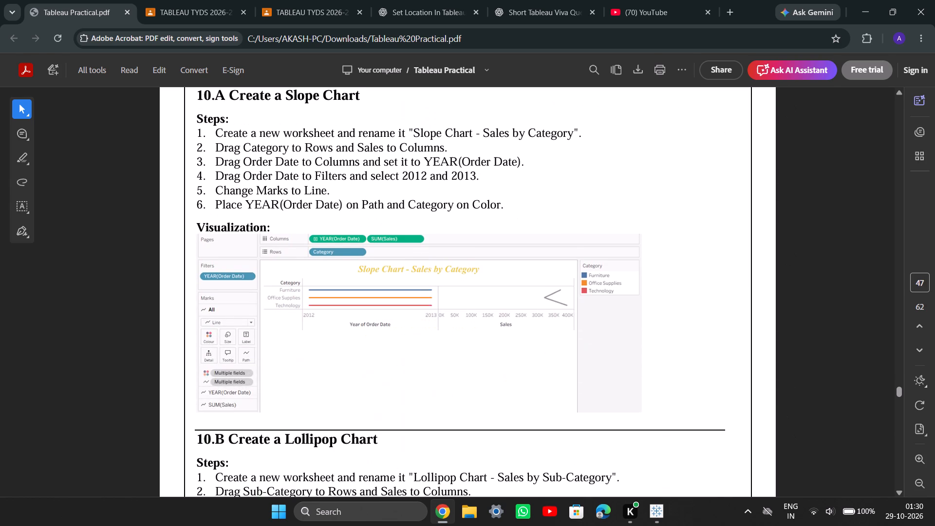
{"action": "scroll", "coordinate": [398, 226], "scroll_direction": "down", "scroll_amount": 20}
{"action": "scroll", "coordinate": [398, 226], "scroll_direction": "down", "scroll_amount": 1}
{"action": "scroll", "coordinate": [398, 226], "scroll_direction": "up", "scroll_amount": 4}
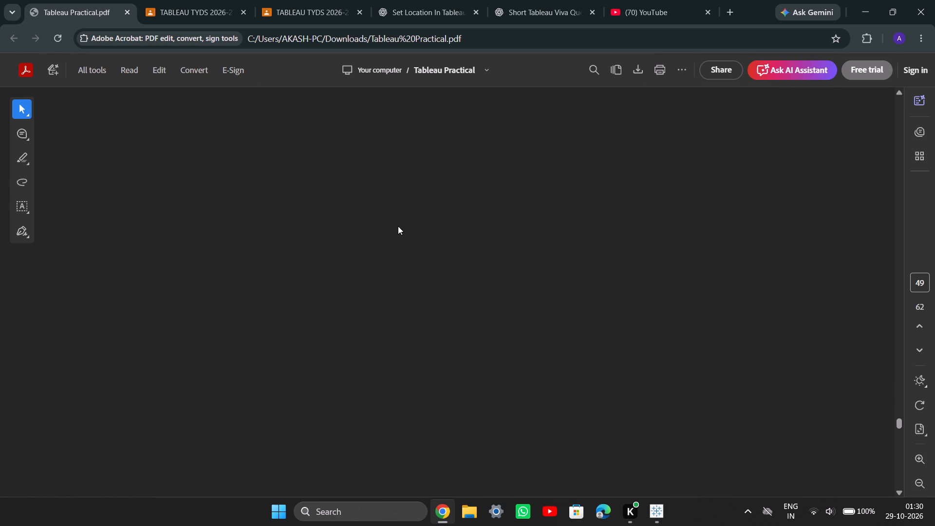
{"action": "scroll", "coordinate": [398, 226], "scroll_direction": "up", "scroll_amount": 6}
{"action": "scroll", "coordinate": [398, 226], "scroll_direction": "down", "scroll_amount": 2}
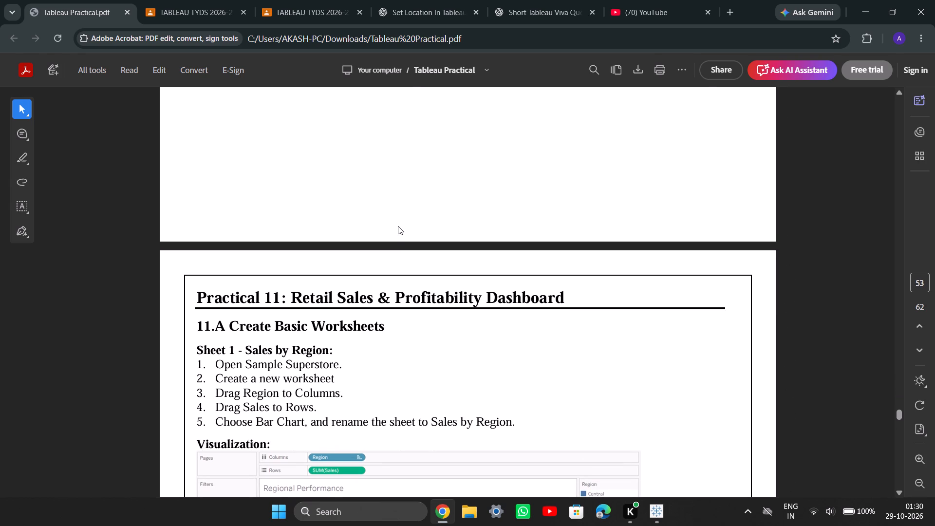
{"action": "scroll", "coordinate": [398, 226], "scroll_direction": "down", "scroll_amount": 2}
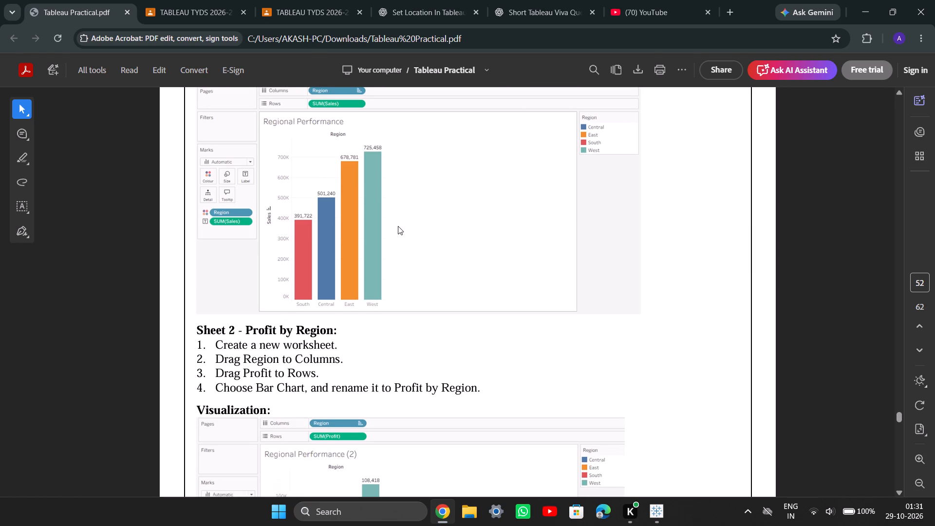
{"action": "scroll", "coordinate": [398, 226], "scroll_direction": "down", "scroll_amount": 8}
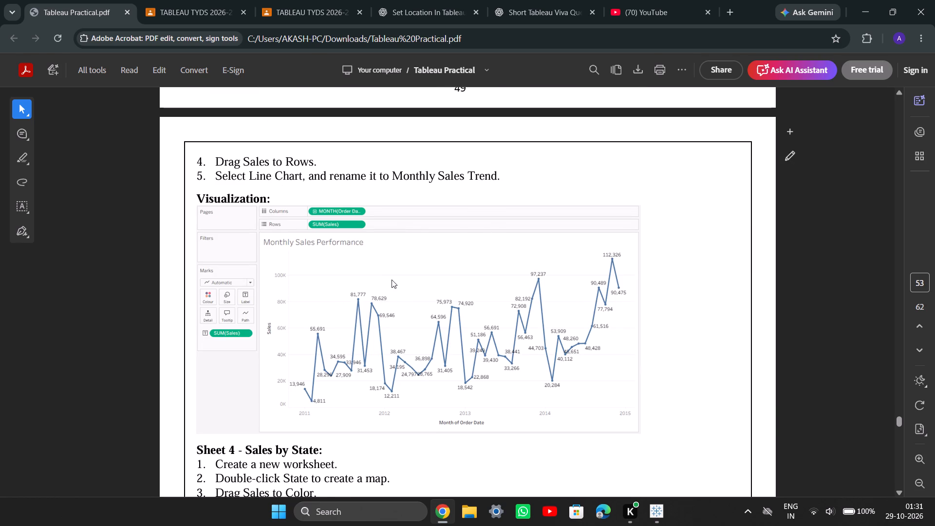
Look back through Practical 10's exercises, including territories, sheet swapping and the waterfall chart, and locate the practical's opening page.
{"action": "scroll", "coordinate": [392, 280], "scroll_direction": "up", "scroll_amount": 13}
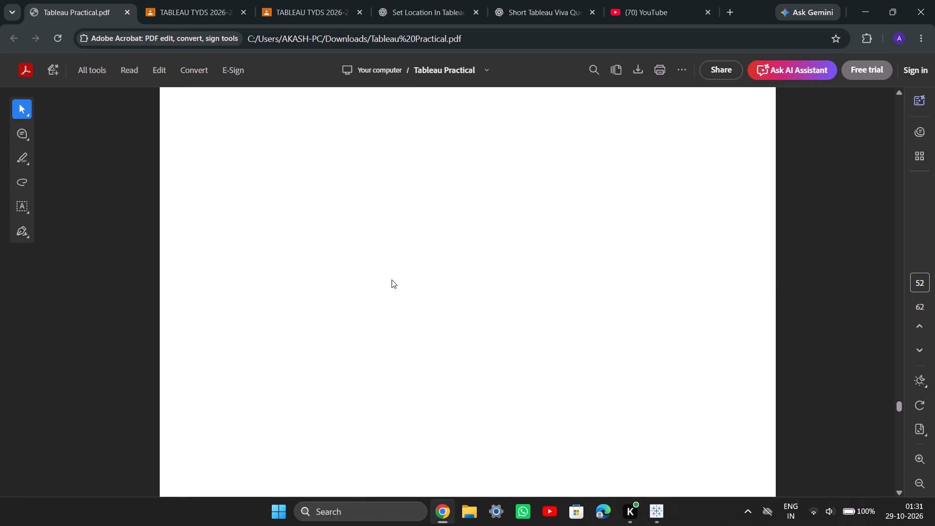
{"action": "scroll", "coordinate": [392, 280], "scroll_direction": "right", "scroll_amount": 1}
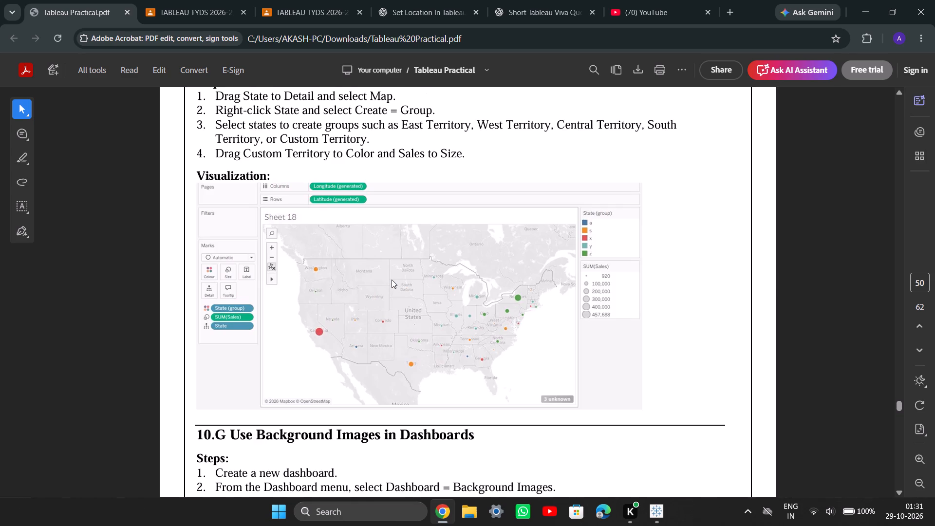
{"action": "scroll", "coordinate": [392, 280], "scroll_direction": "down", "scroll_amount": 1}
{"action": "scroll", "coordinate": [392, 280], "scroll_direction": "up", "scroll_amount": 8}
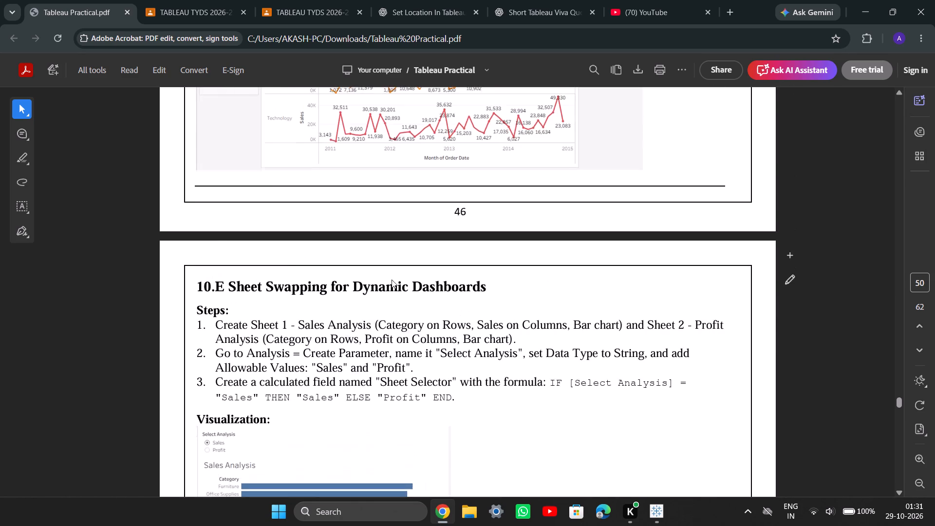
{"action": "scroll", "coordinate": [392, 280], "scroll_direction": "up", "scroll_amount": 4}
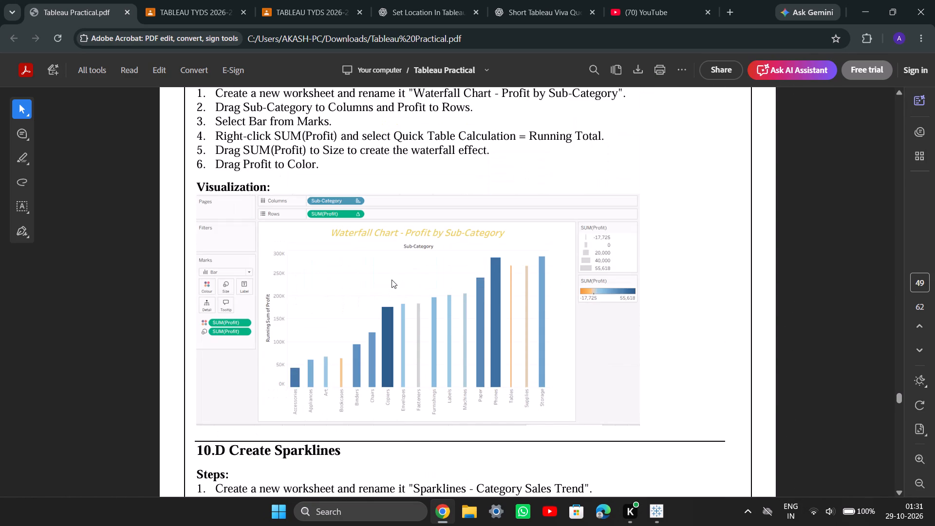
{"action": "scroll", "coordinate": [392, 280], "scroll_direction": "up", "scroll_amount": 12}
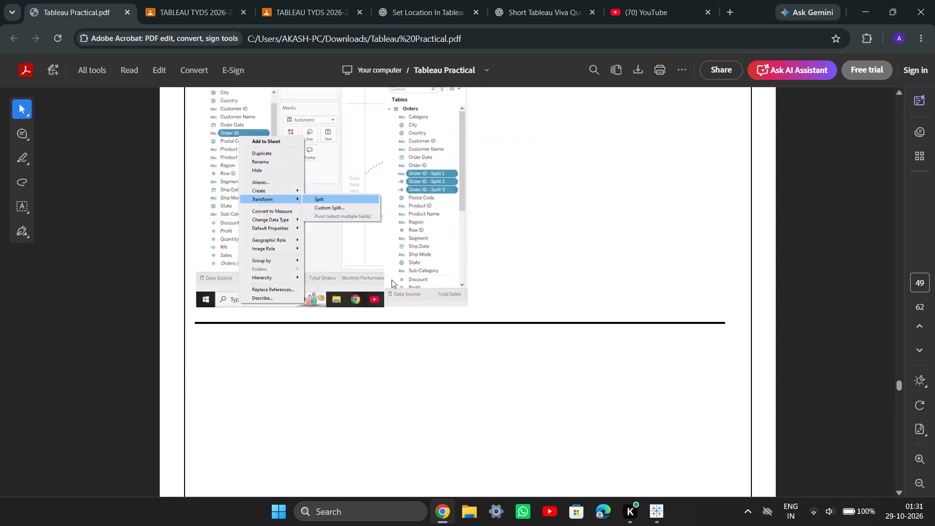
{"action": "scroll", "coordinate": [392, 280], "scroll_direction": "up", "scroll_amount": 1}
{"action": "scroll", "coordinate": [392, 280], "scroll_direction": "down", "scroll_amount": 6}
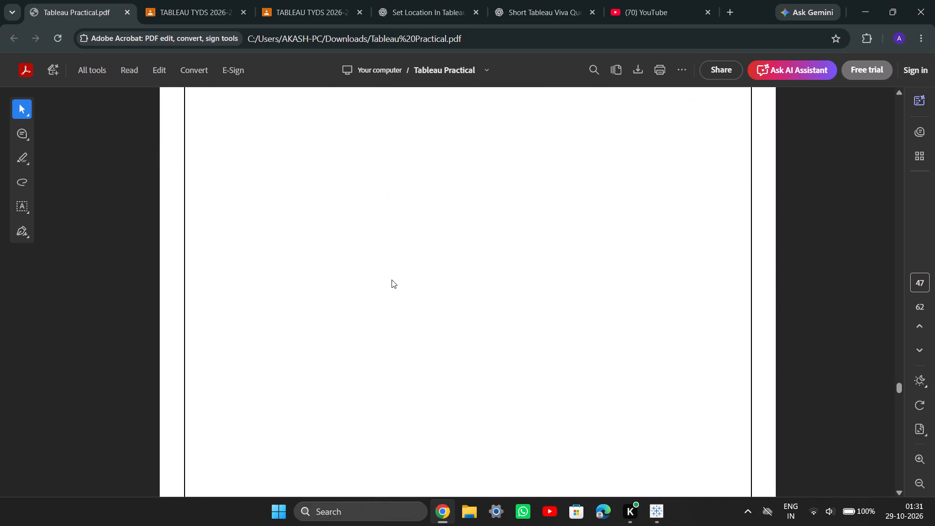
{"action": "scroll", "coordinate": [392, 280], "scroll_direction": "down", "scroll_amount": 2}
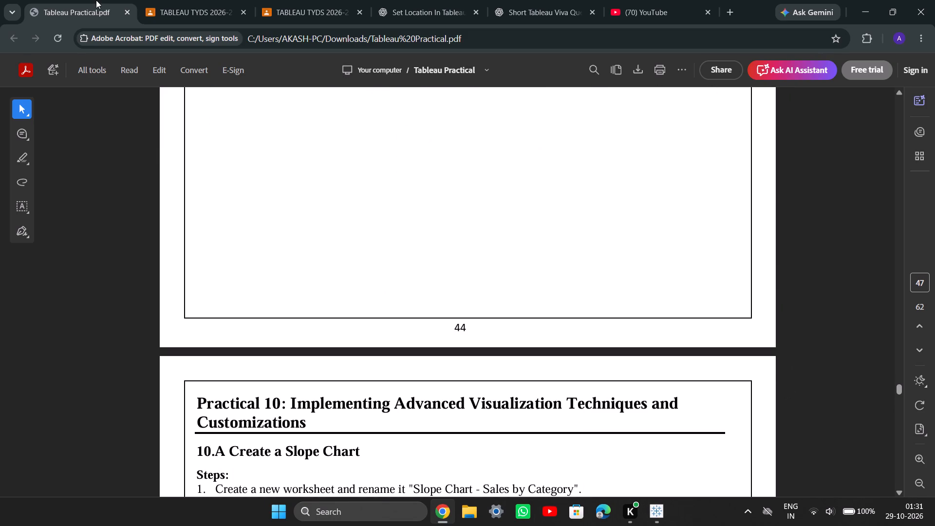
Switch to the TABLEAU TYDS 2026-27 class in Google Classroom, preview the Practical 11 PDF and look through the posted practical files.
{"action": "left_click", "coordinate": [176, 0]}
{"action": "scroll", "coordinate": [547, 380], "scroll_direction": "down", "scroll_amount": 1}
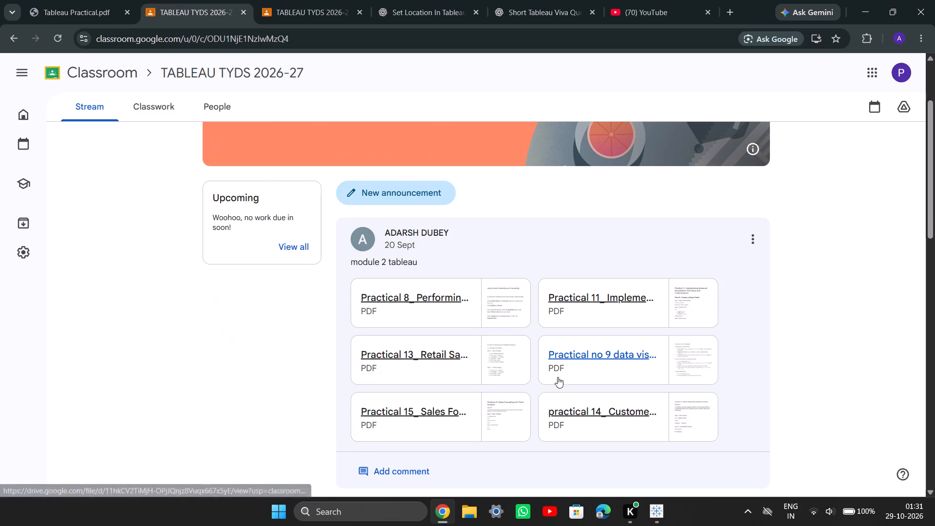
{"action": "left_click", "coordinate": [598, 313]}
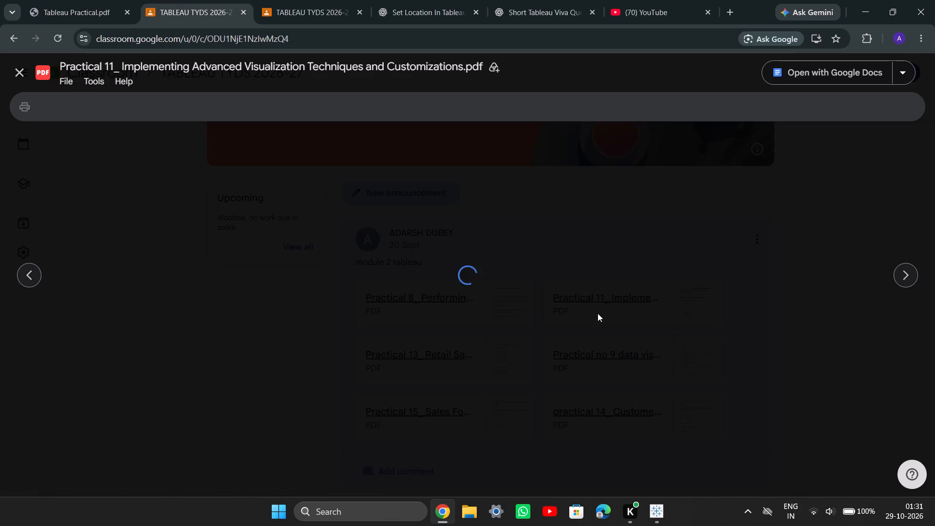
{"action": "left_click", "coordinate": [17, 74]}
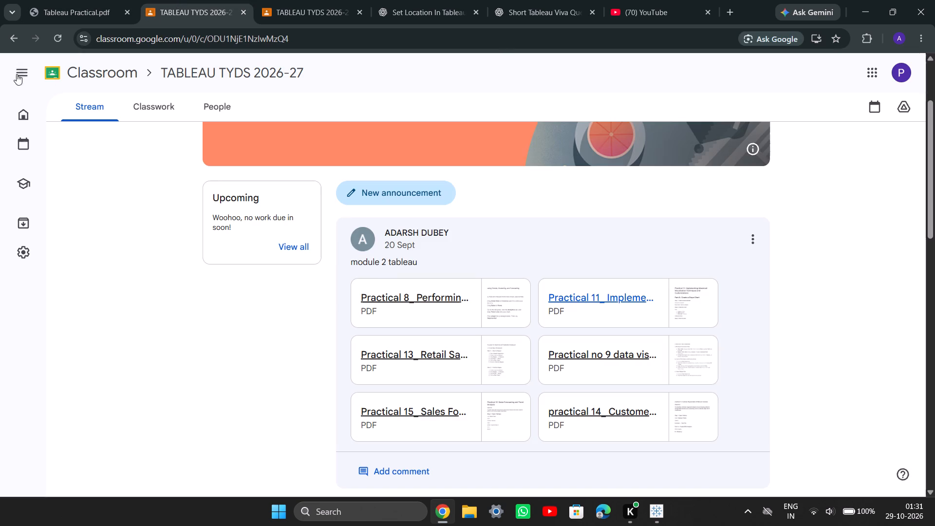
{"action": "scroll", "coordinate": [537, 412], "scroll_direction": "down", "scroll_amount": 3}
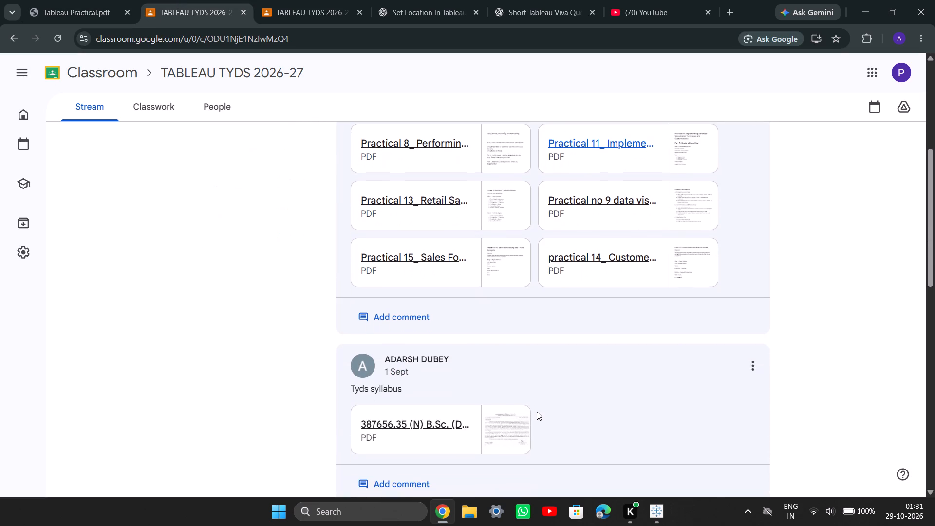
{"action": "scroll", "coordinate": [537, 412], "scroll_direction": "down", "scroll_amount": 4}
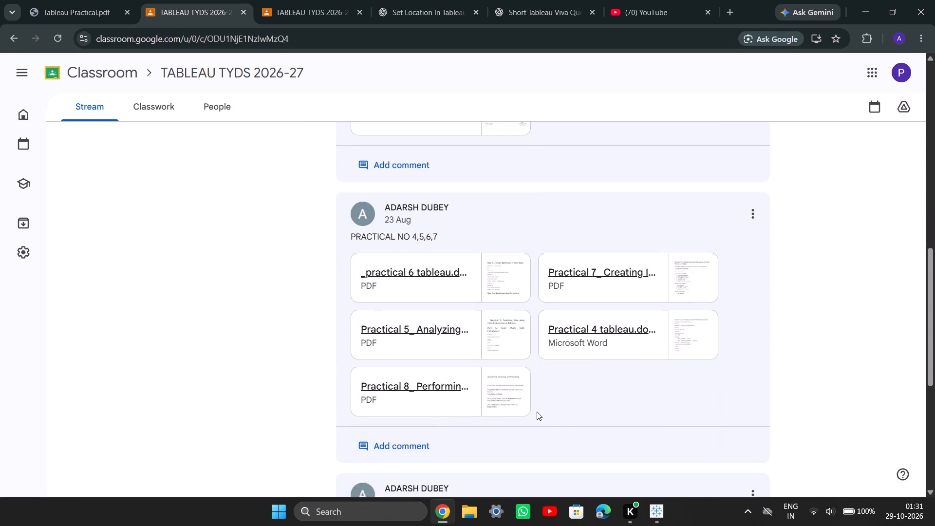
{"action": "scroll", "coordinate": [537, 412], "scroll_direction": "down", "scroll_amount": 1}
{"action": "scroll", "coordinate": [537, 412], "scroll_direction": "up", "scroll_amount": 5}
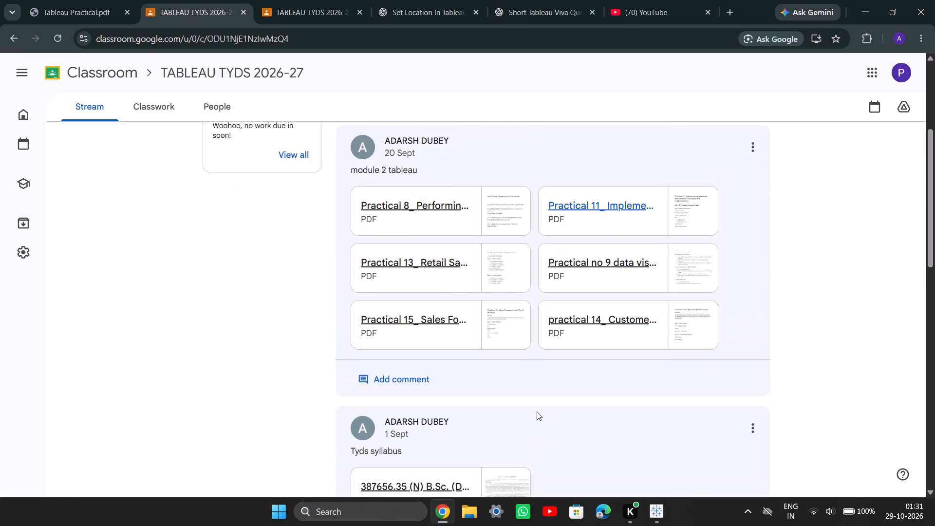
Open the Practical no 9 data visualisation PDF from the module 2 tableau post for viewing.
{"action": "left_click", "coordinate": [608, 262]}
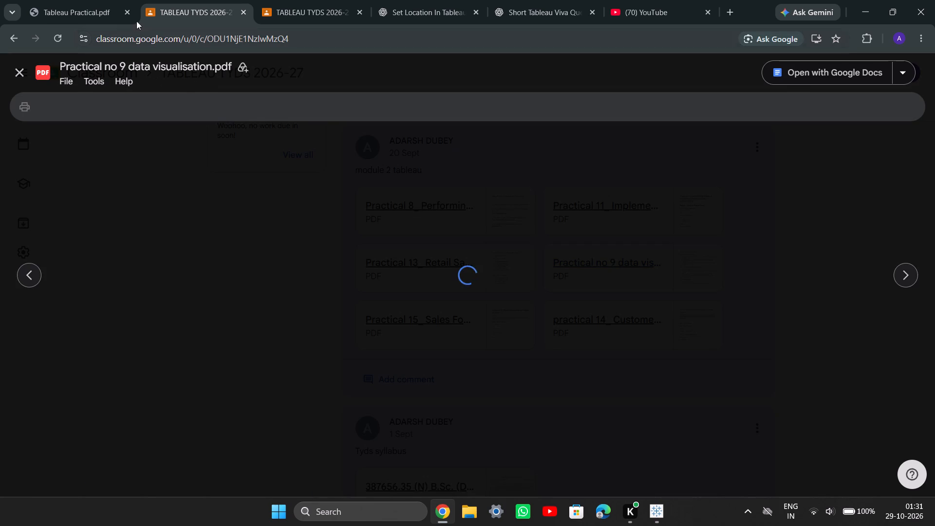
{"action": "left_click", "coordinate": [23, 68]}
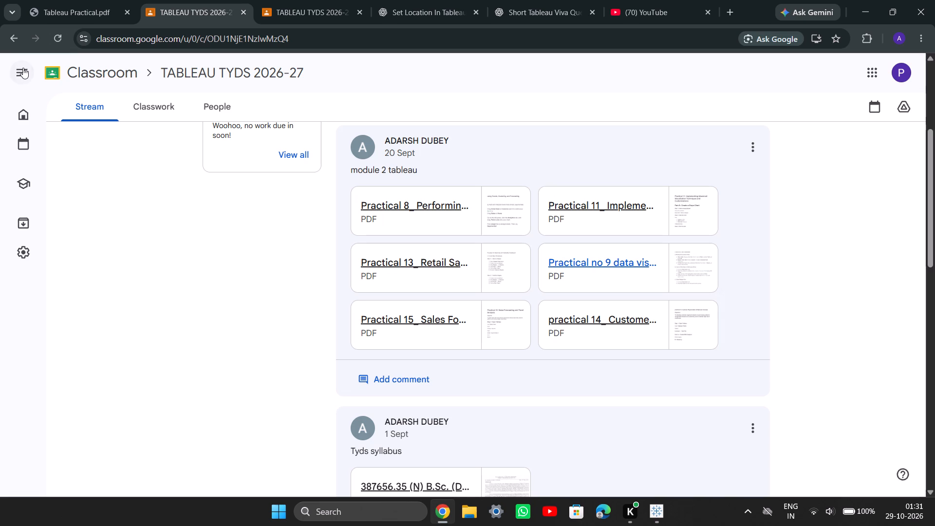
{"action": "left_click", "coordinate": [578, 281]}
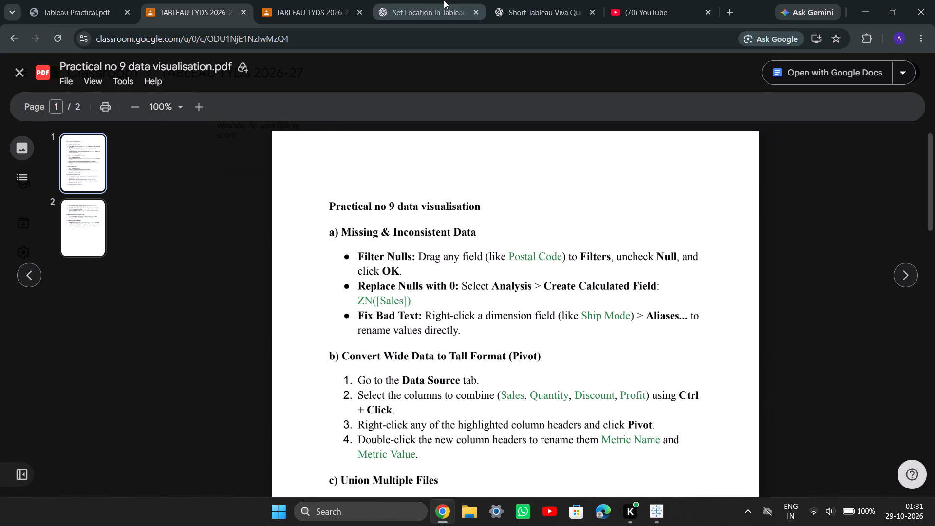
Return to the Tableau Practical PDF and look back through Practical 9 to exercise 9.A to compare it with the Classroom version.
{"action": "left_click", "coordinate": [78, 0]}
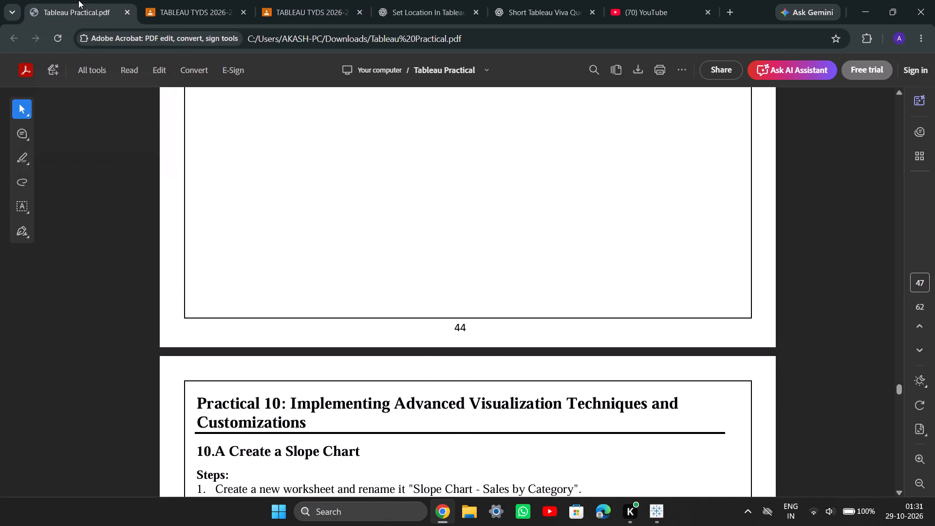
{"action": "scroll", "coordinate": [449, 205], "scroll_direction": "up", "scroll_amount": 8}
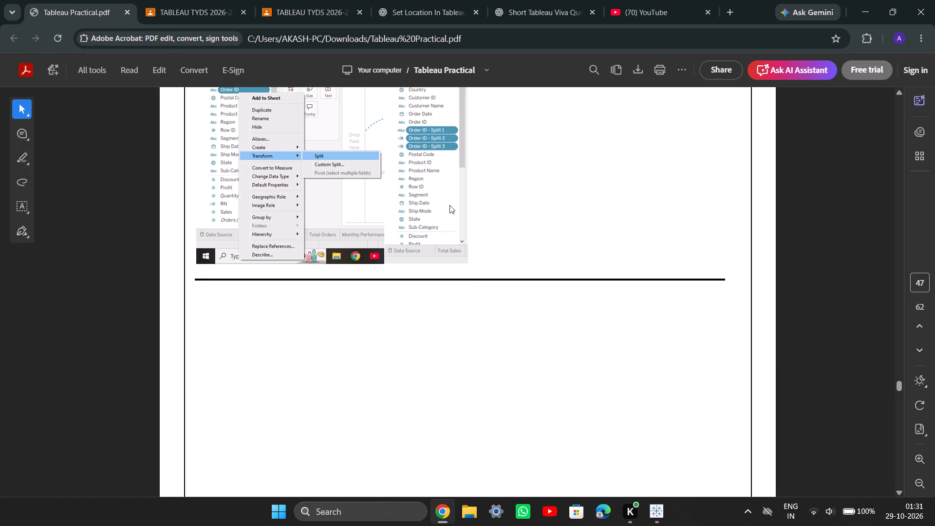
{"action": "scroll", "coordinate": [449, 205], "scroll_direction": "up", "scroll_amount": 4}
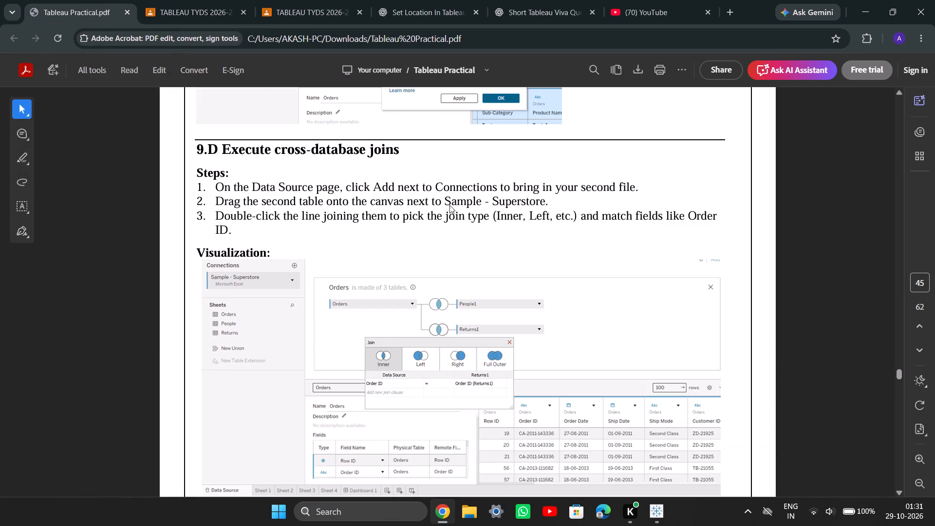
{"action": "scroll", "coordinate": [449, 205], "scroll_direction": "up", "scroll_amount": 13}
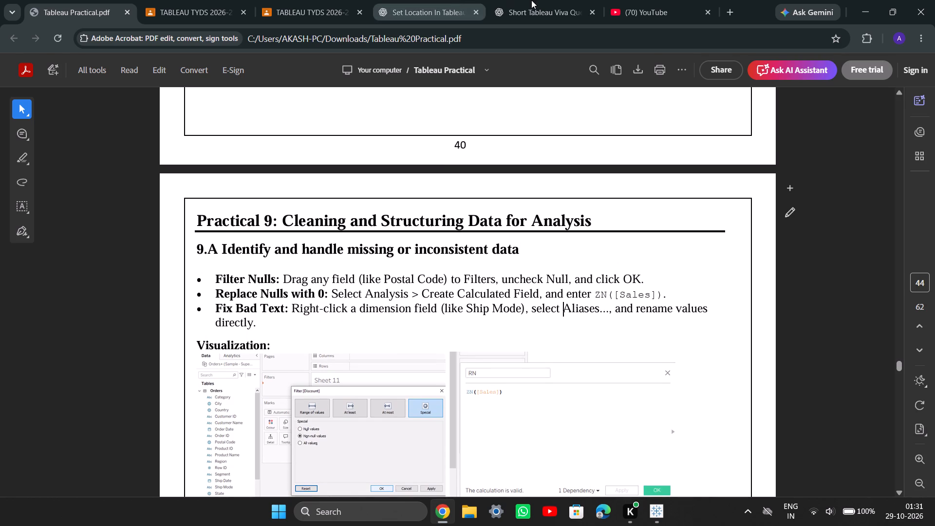
Return to Google Classroom, close the Practical no 9 preview and close the browser window.
{"action": "left_click", "coordinate": [204, 0]}
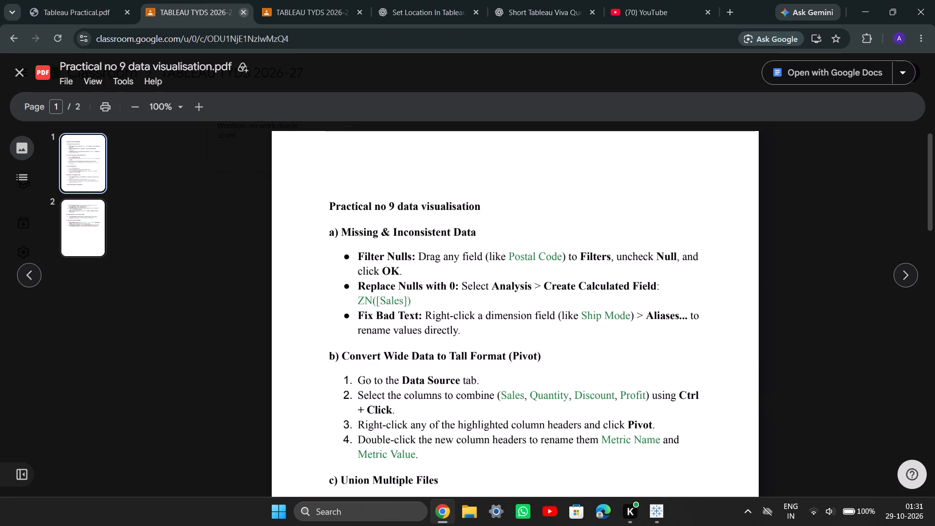
{"action": "left_click", "coordinate": [22, 69]}
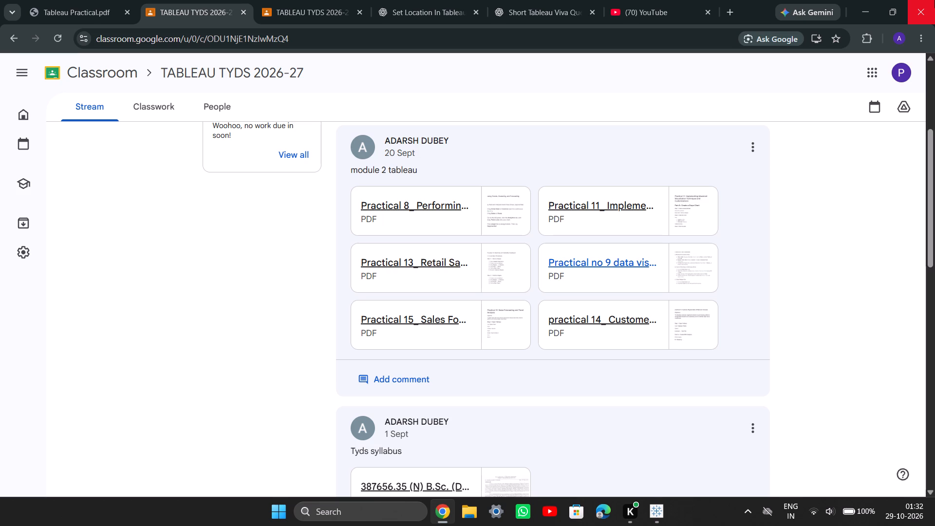
{"action": "left_click", "coordinate": [934, 0]}
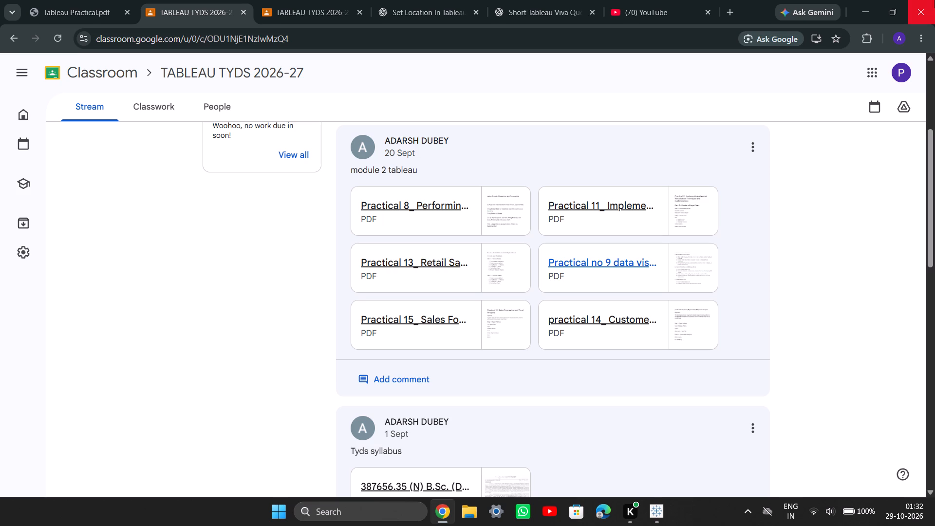